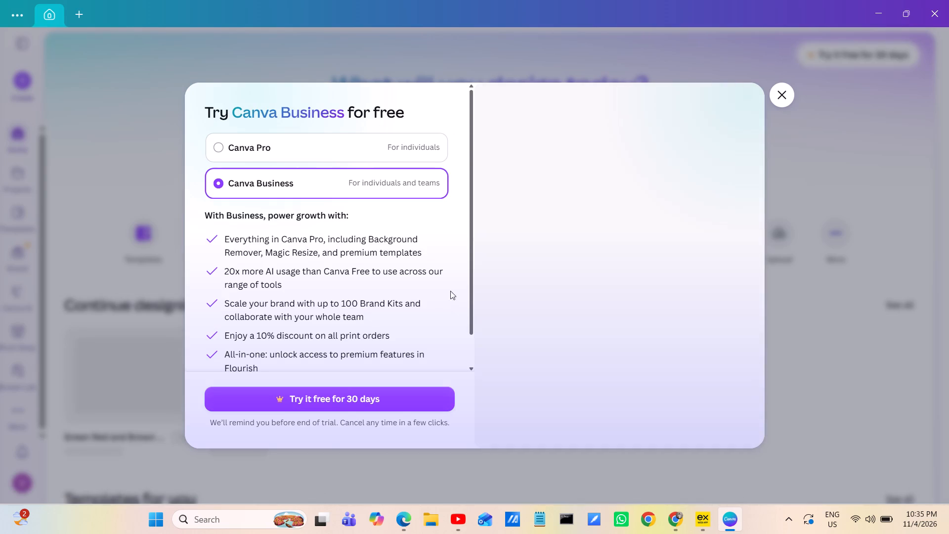
Dismiss the Canva Business trial offer and create a new blank video design.
left_click(780, 95)
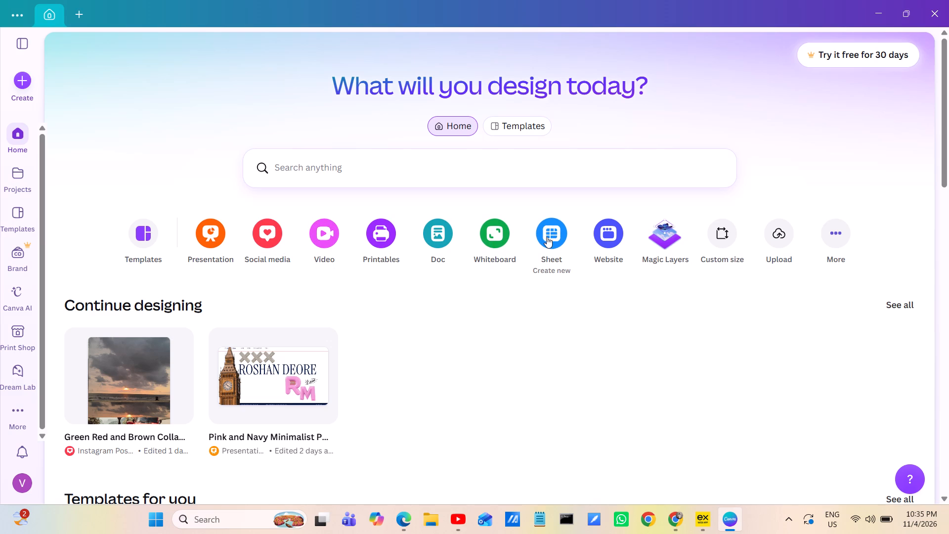
left_click(658, 232)
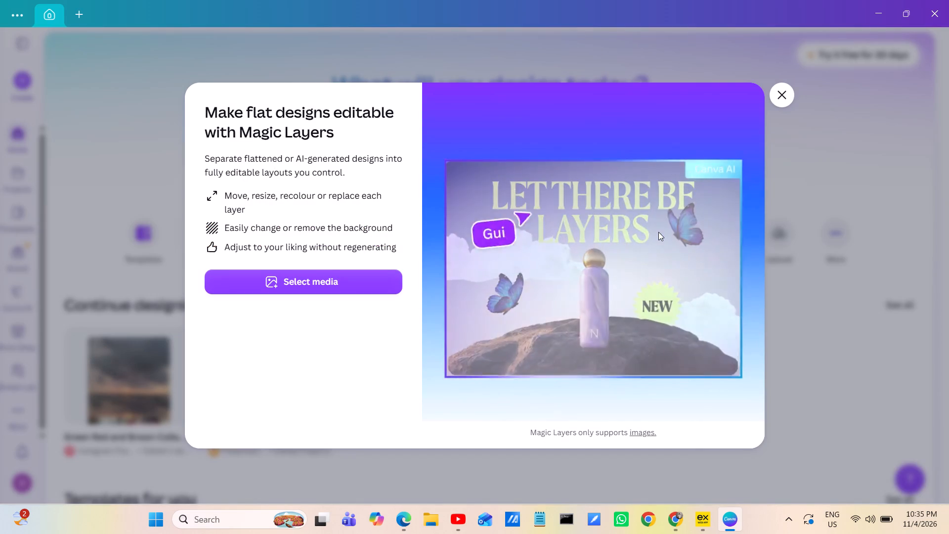
Dismiss the Magic Layers promotion and create a blank Landscape Video design at 1920 × 1080 px.
left_click(779, 97)
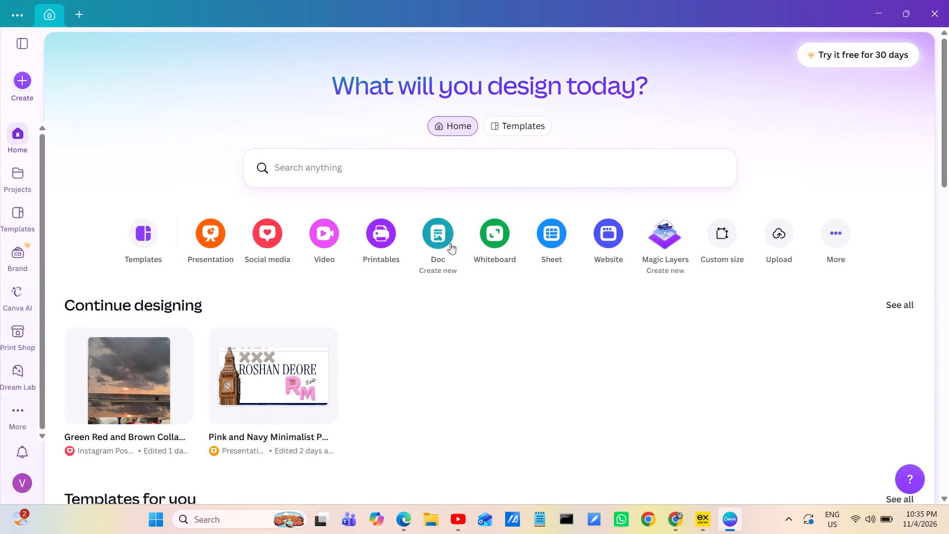
left_click(315, 241)
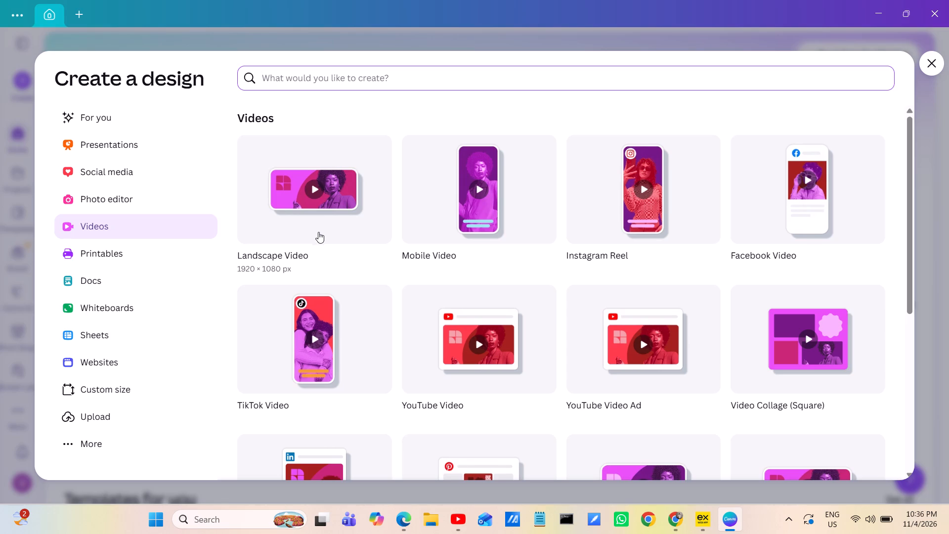
left_click(328, 197)
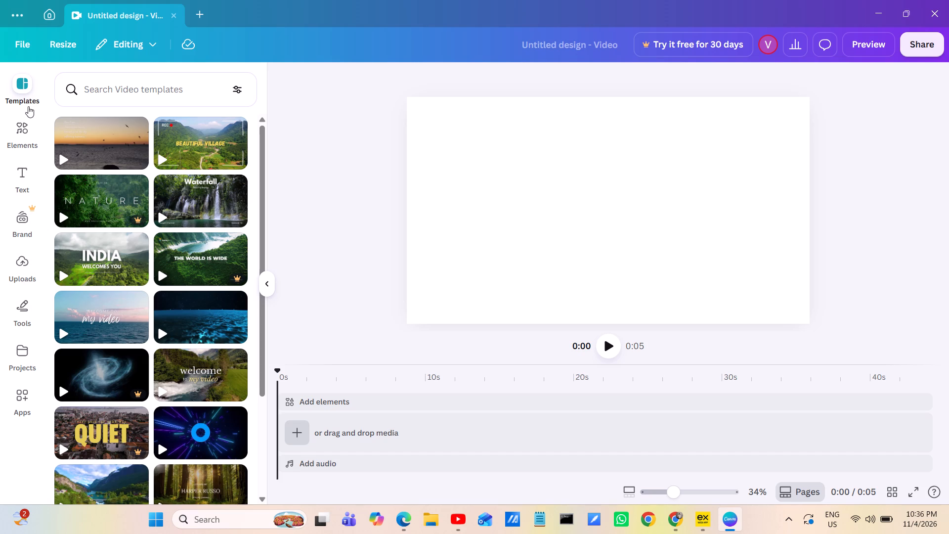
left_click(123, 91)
Upload the four video files in the first two columns of the Captures folder under Videos.
left_click(21, 129)
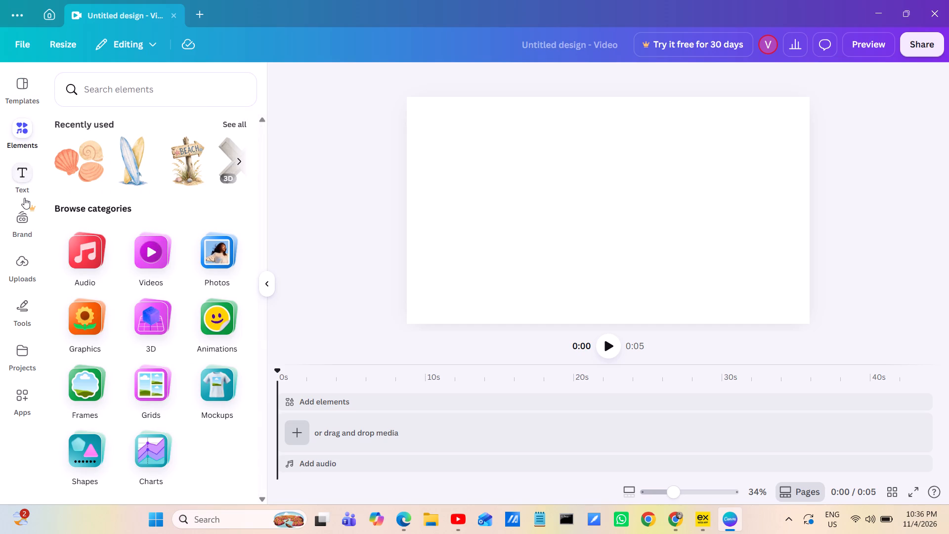
left_click(22, 270)
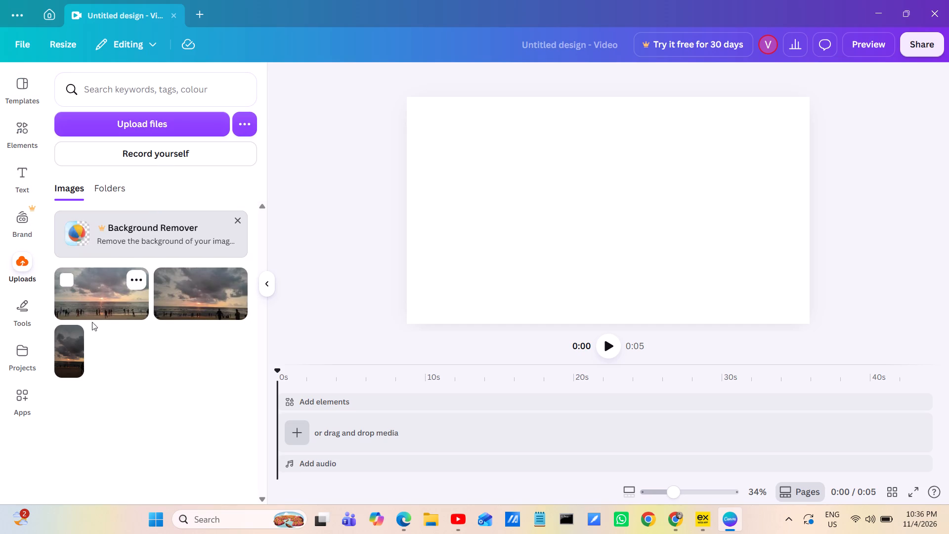
left_click(121, 185)
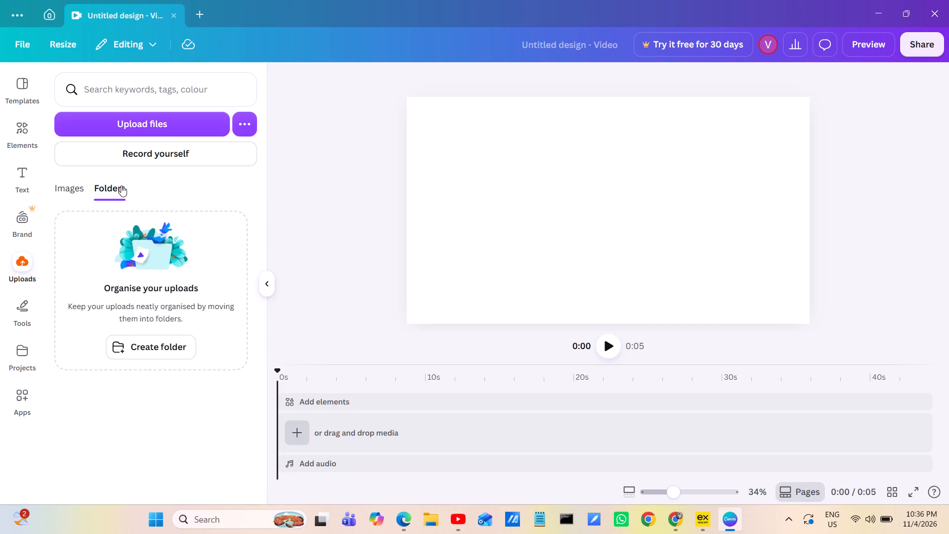
left_click(76, 186)
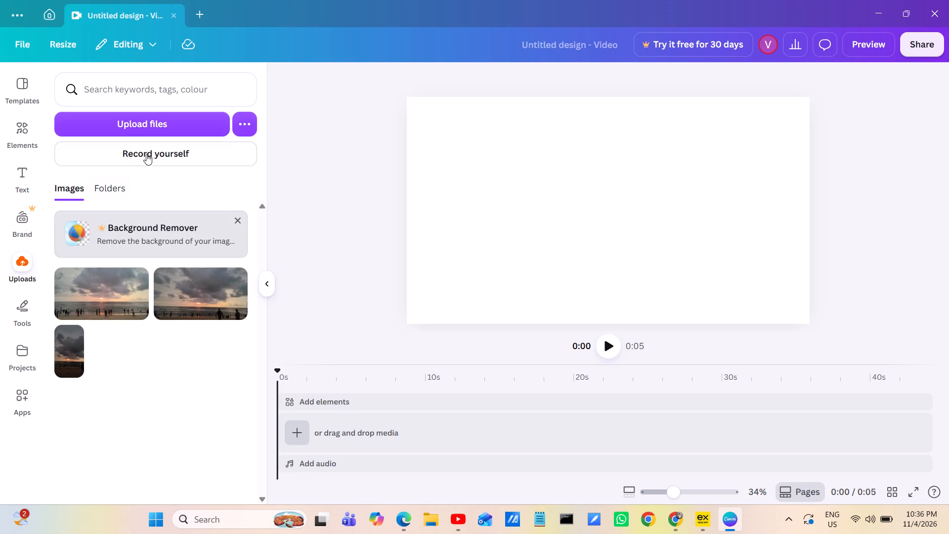
left_click(164, 120)
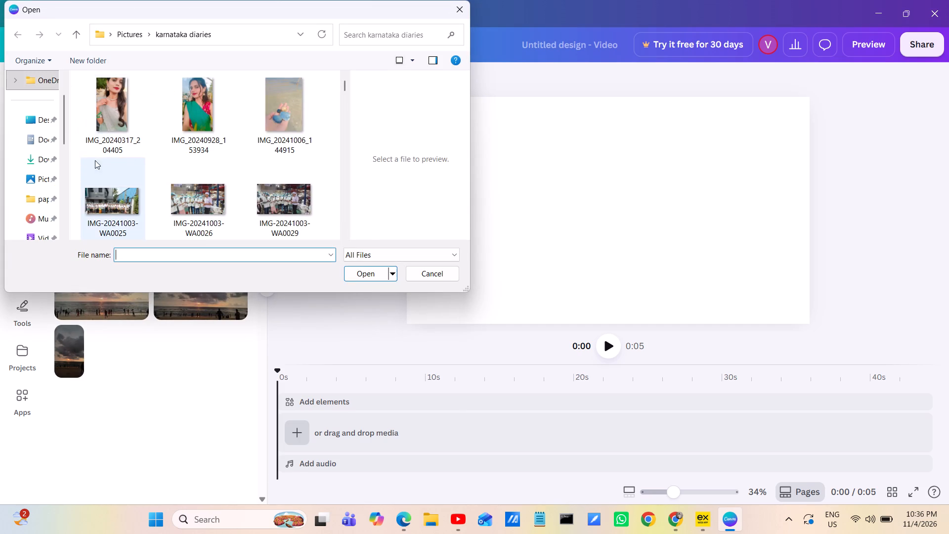
left_click(38, 234)
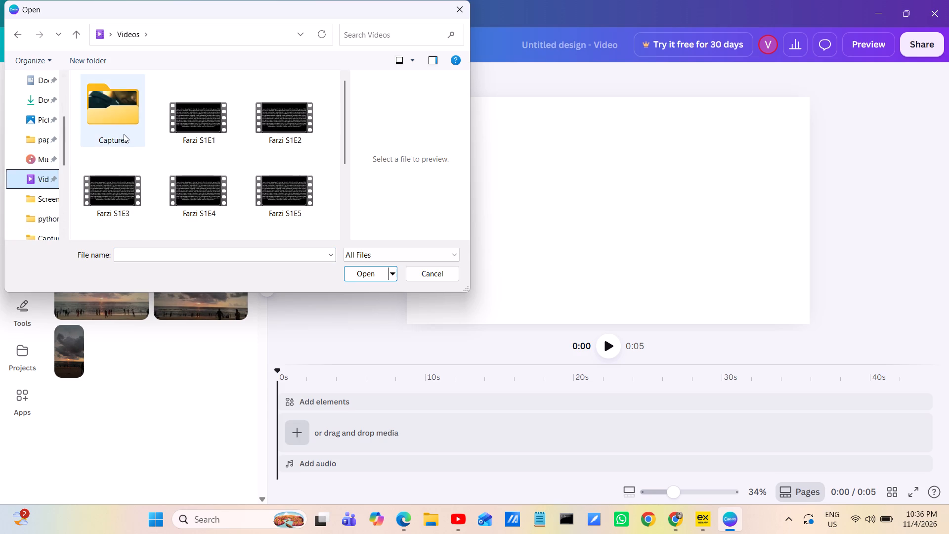
double_click(124, 133)
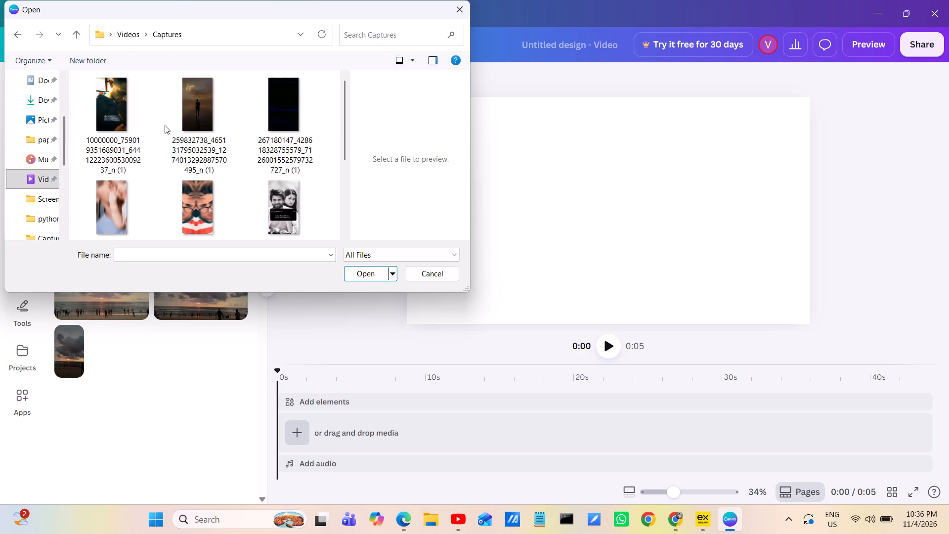
scroll(187, 191, "down", 1)
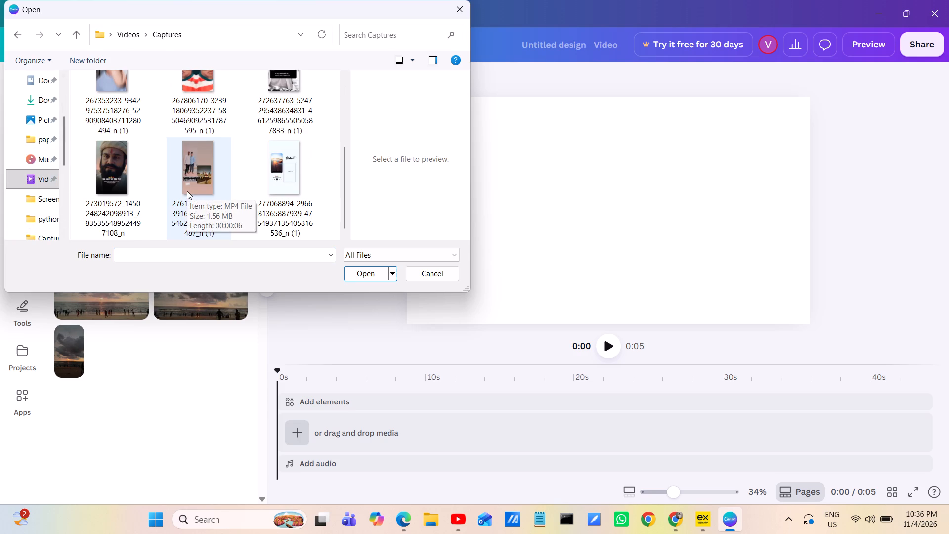
scroll(187, 191, "up", 2)
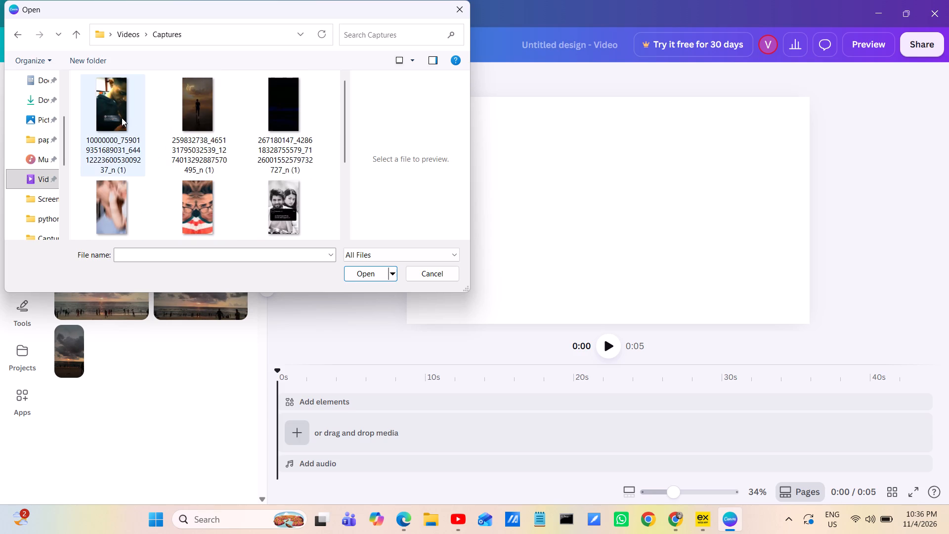
left_click_drag(80, 123, 266, 119)
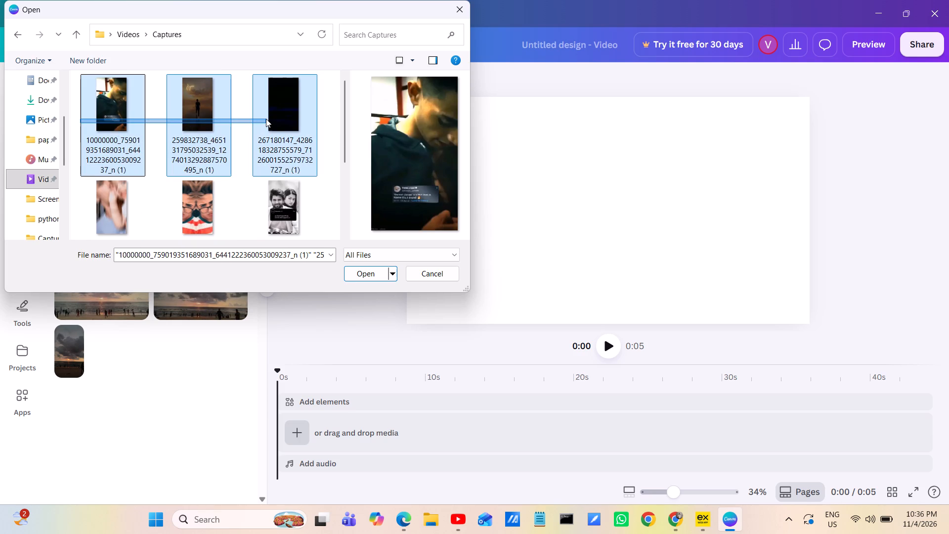
left_click_drag(266, 119, 212, 214)
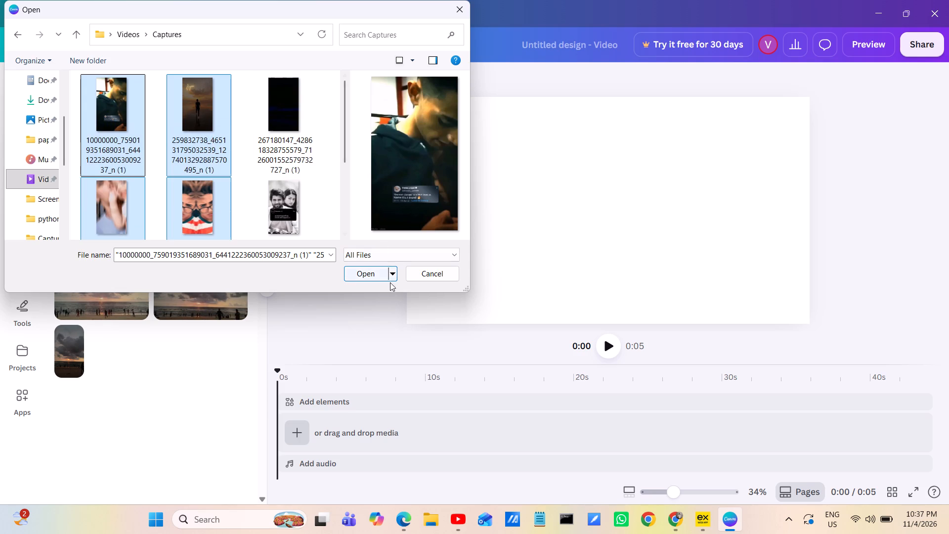
left_click(361, 272)
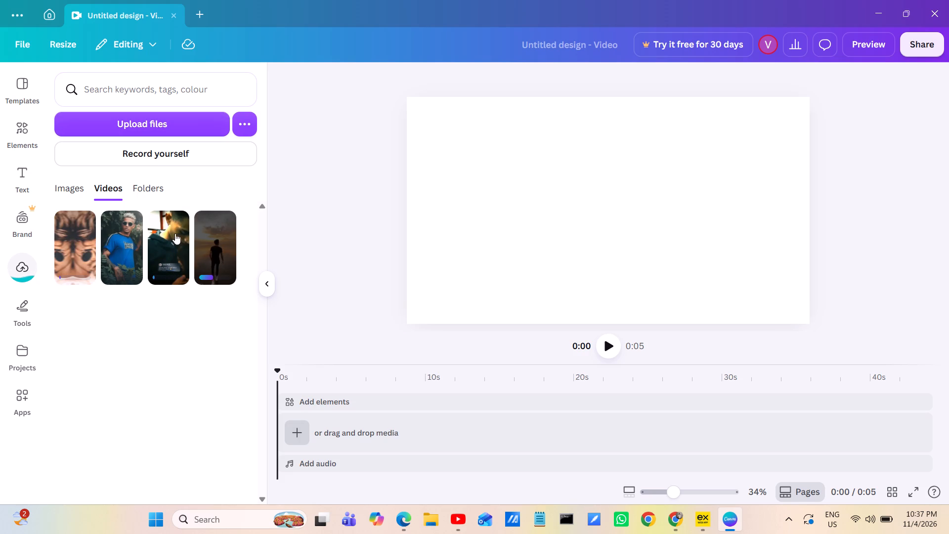
Add the uploaded clips to the timeline in order: sunset walk, blue T-shirt, mirrored face, and dark jacket.
left_click(208, 237)
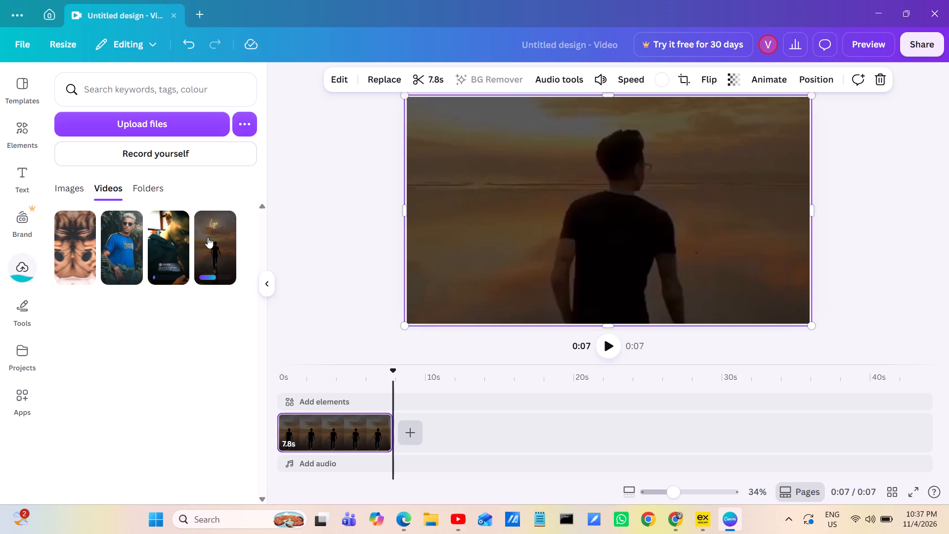
left_click(605, 347)
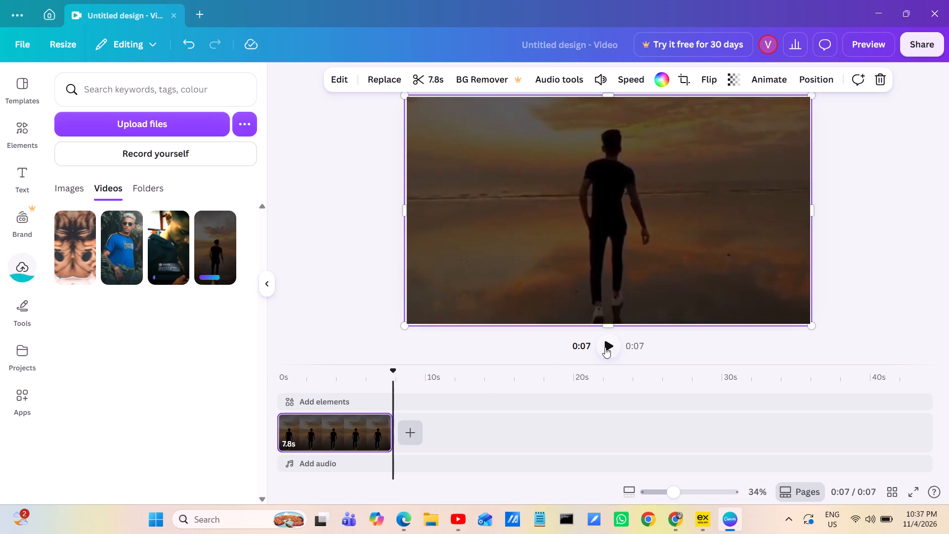
left_click(605, 347)
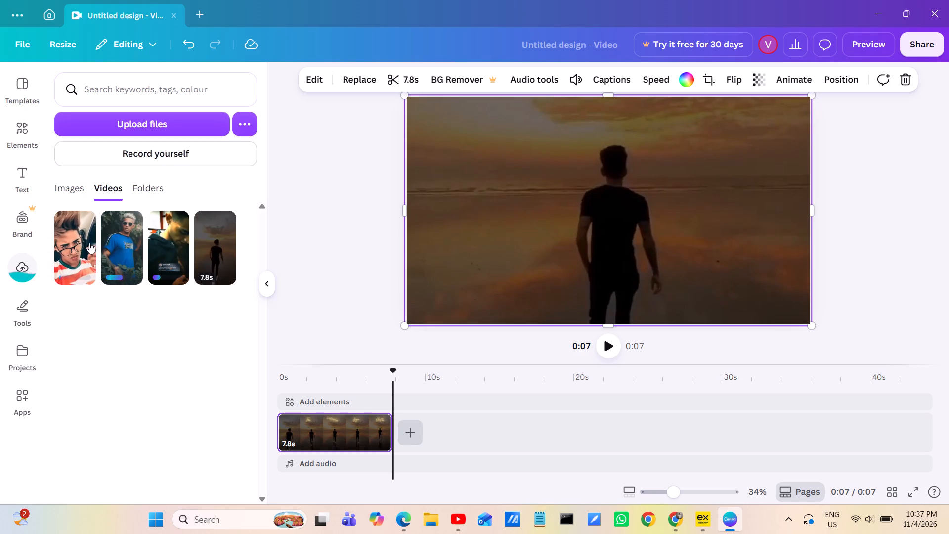
left_click(125, 238)
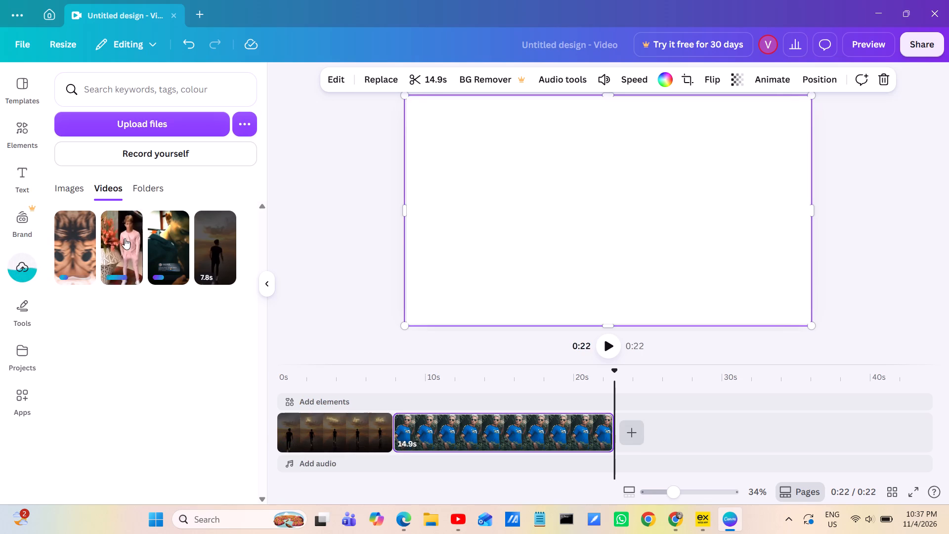
left_click(89, 248)
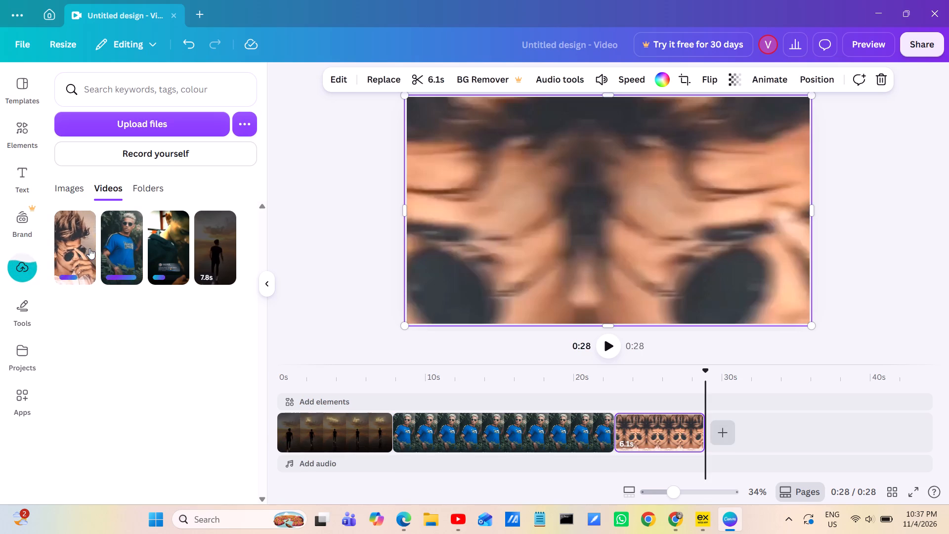
left_click(167, 255)
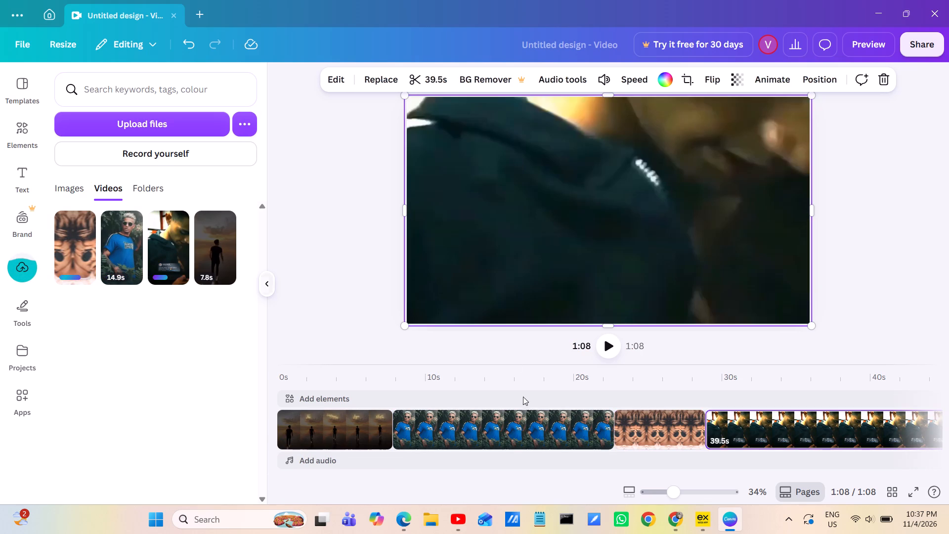
Play back the assembled video and look over the four clips along the timeline.
left_click(280, 392)
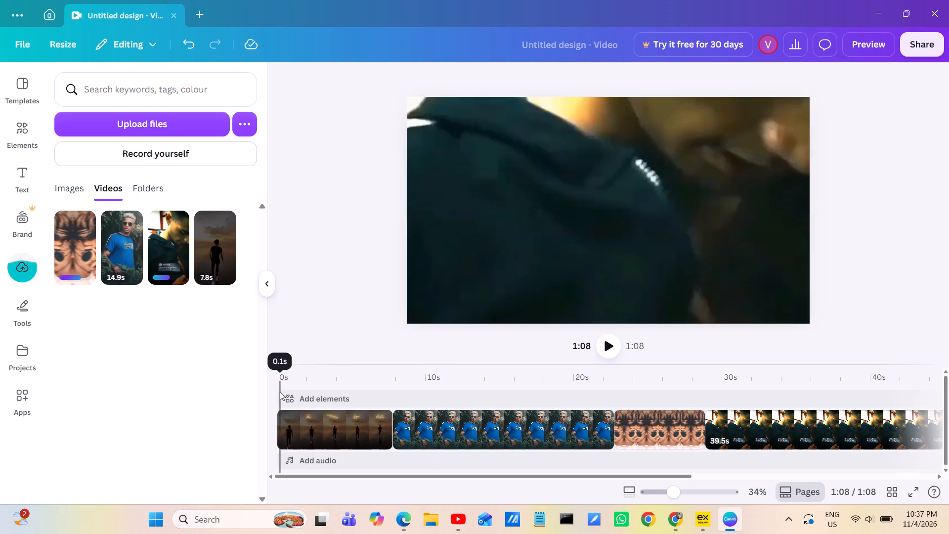
left_click(609, 345)
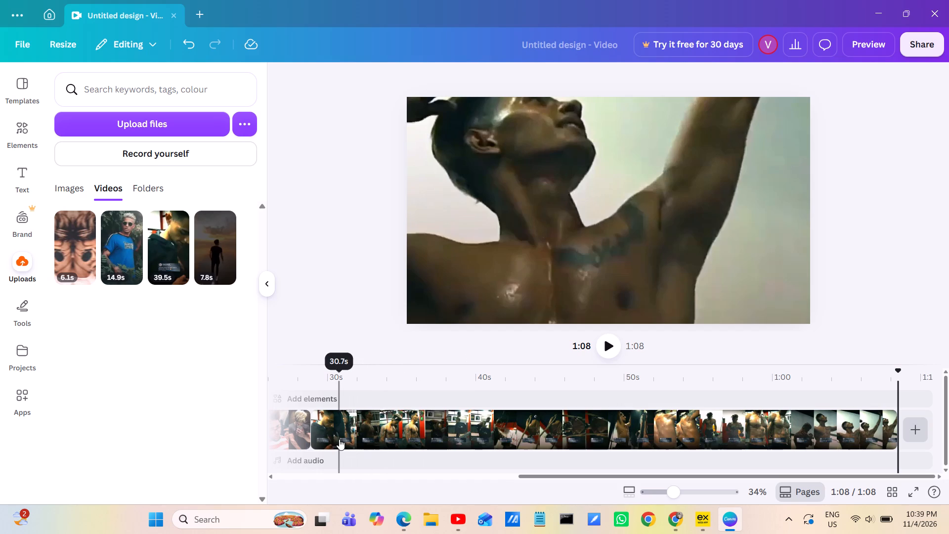
scroll(339, 439, "right", 11)
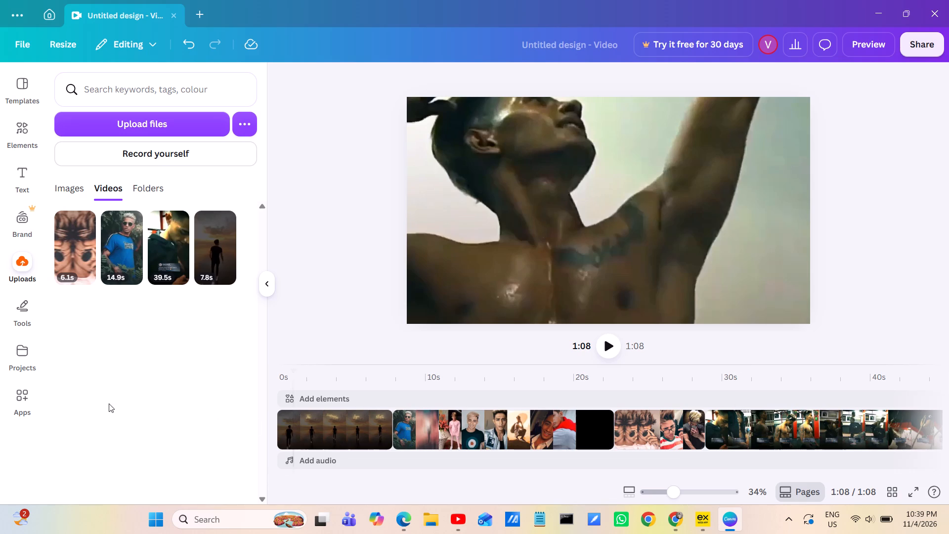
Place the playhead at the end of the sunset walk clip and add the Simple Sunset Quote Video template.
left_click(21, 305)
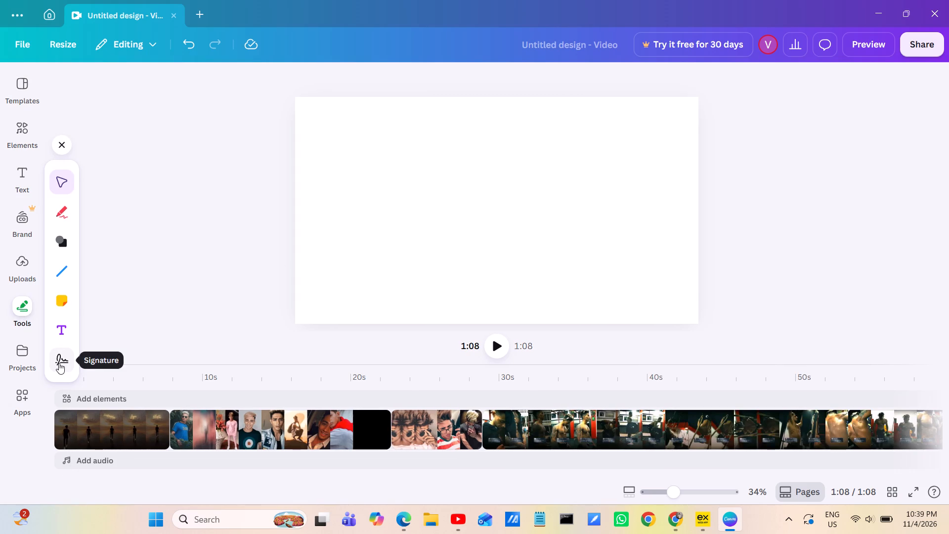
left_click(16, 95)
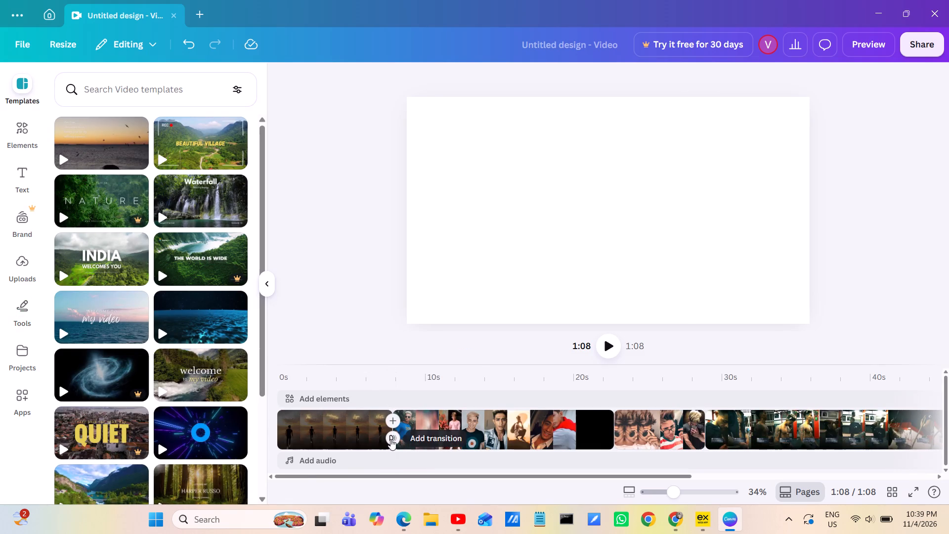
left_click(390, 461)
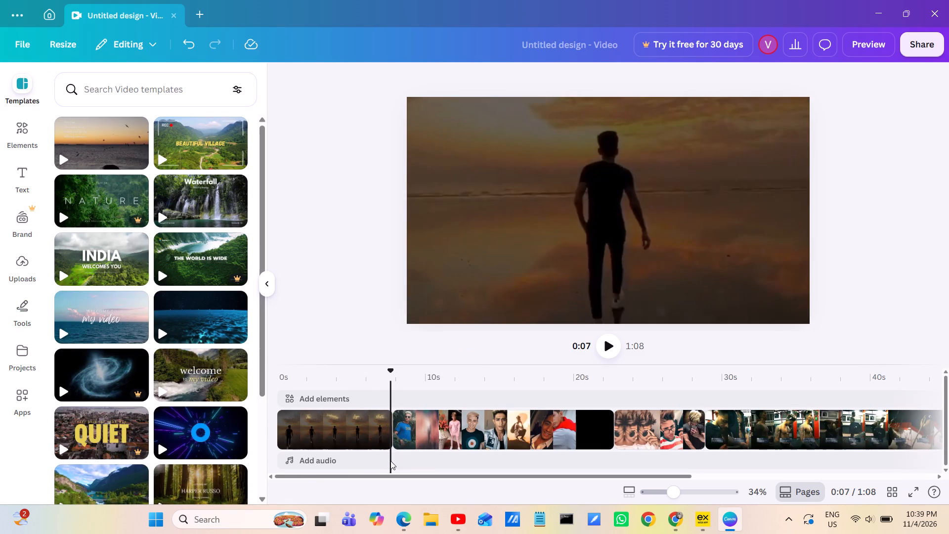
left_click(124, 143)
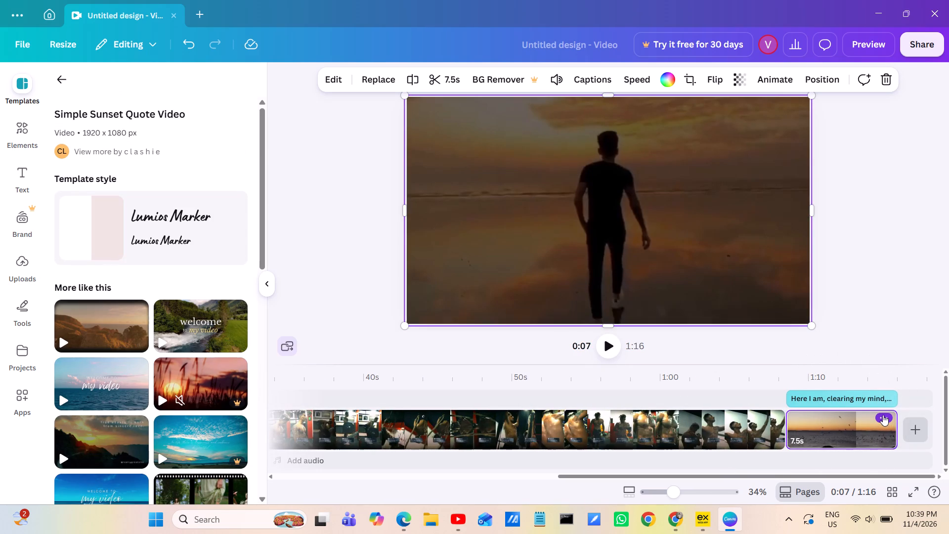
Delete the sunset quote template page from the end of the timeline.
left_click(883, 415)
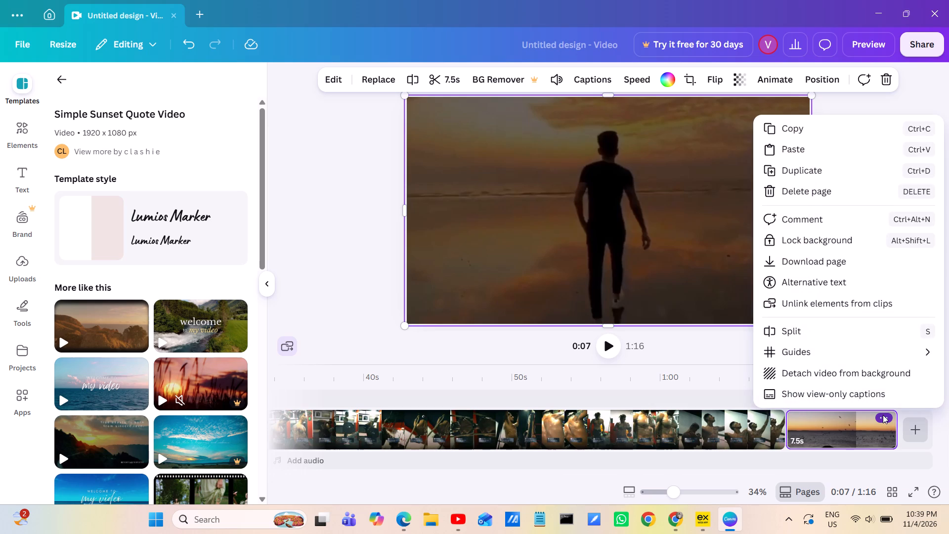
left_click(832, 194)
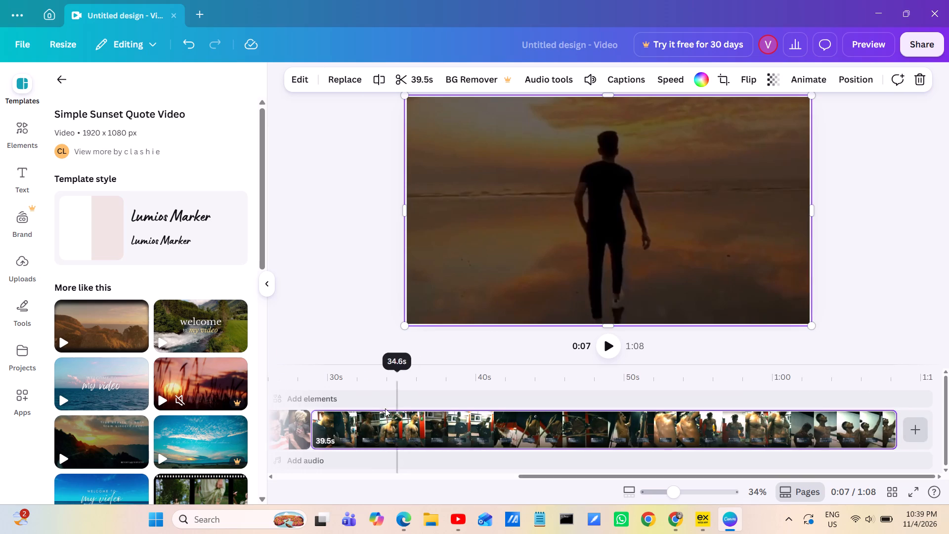
Target the junction between the first two clips and add the Blue Natural Beach Background Video template.
scroll(378, 415, "right", 7)
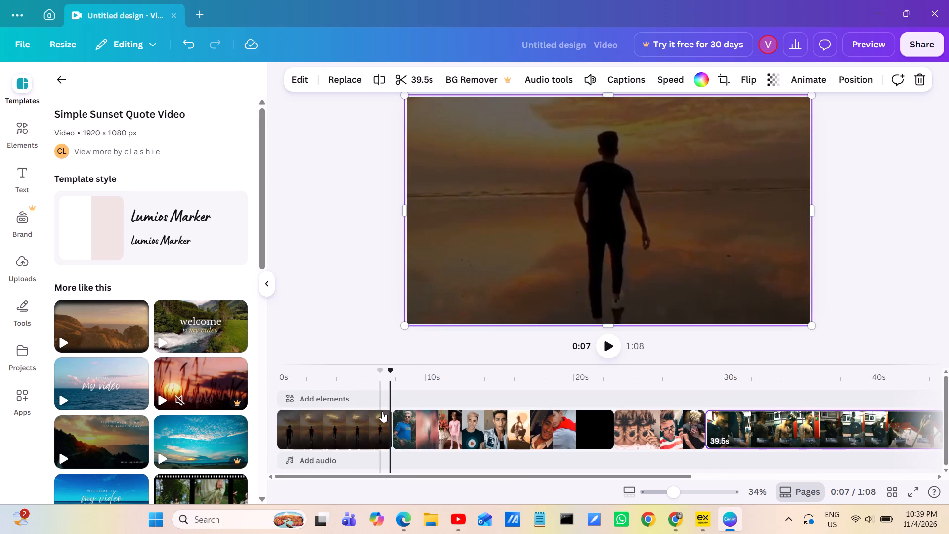
left_click(390, 404)
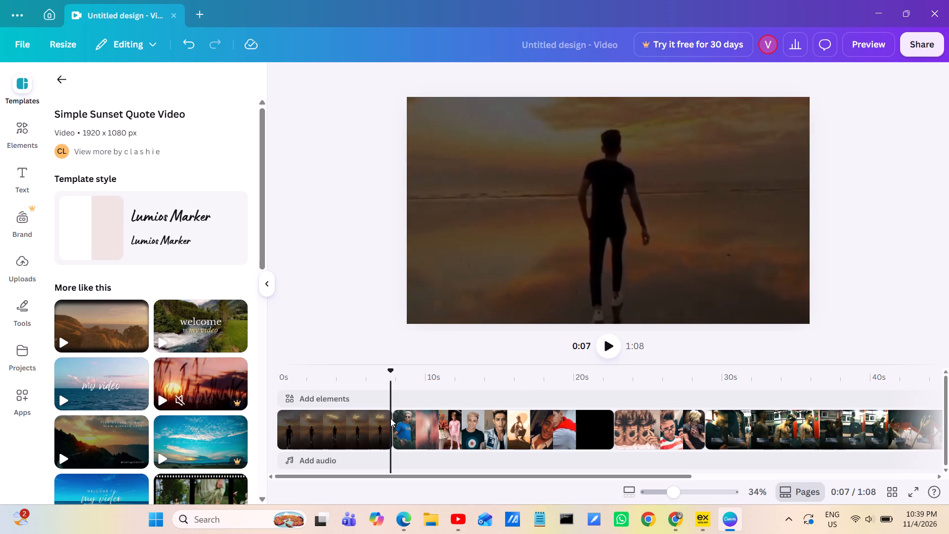
left_click(395, 420)
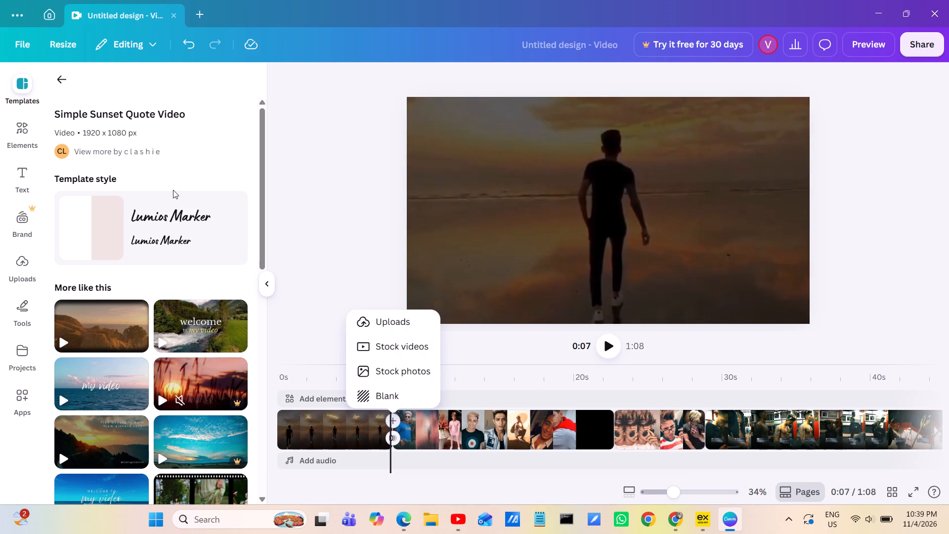
left_click(98, 381)
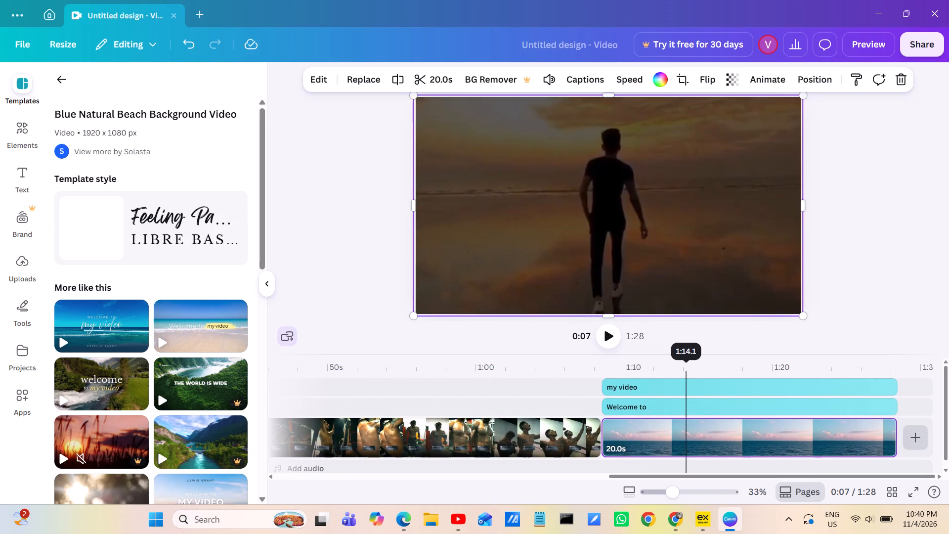
Play the video from the end of the sunset walk clip.
left_click(602, 335)
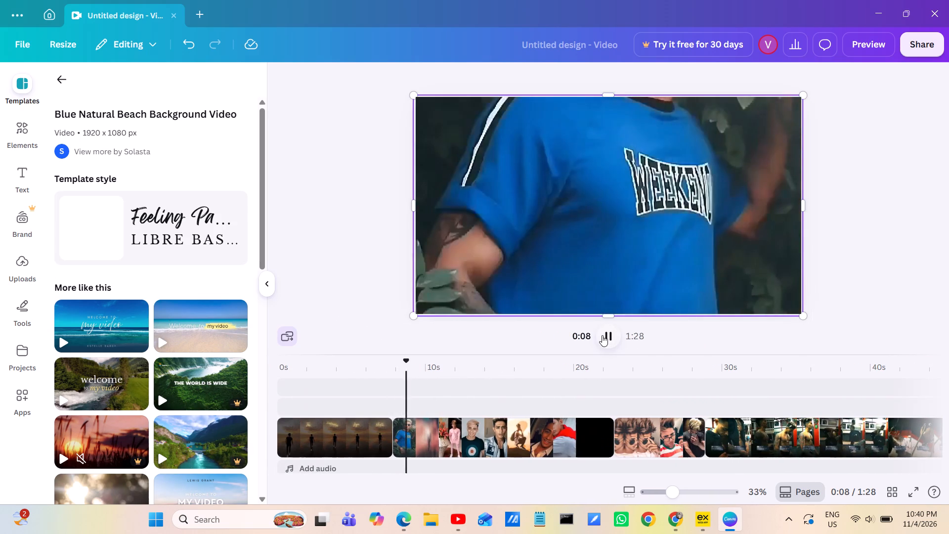
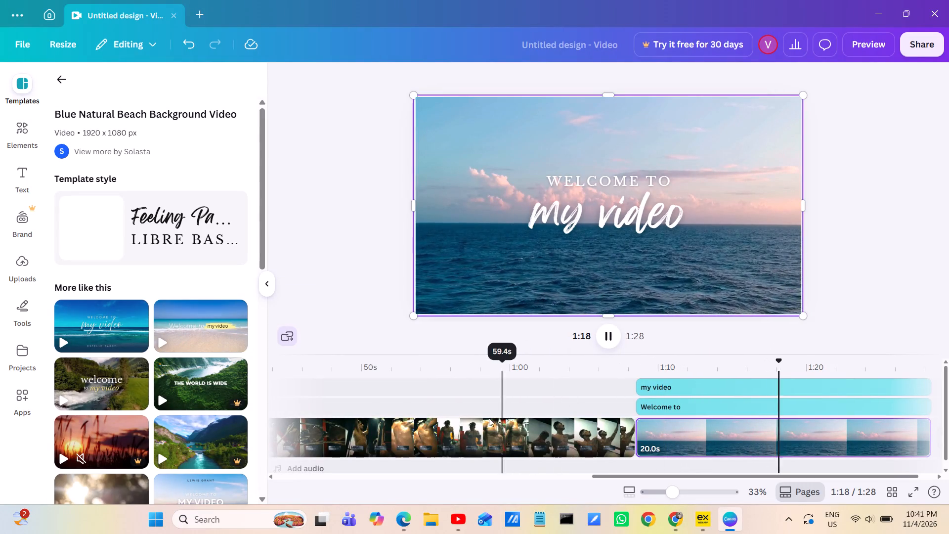
Stop the playback by placing the playhead at about 51 s, on the 39.5 s gym clip.
scroll(485, 423, "right", 7)
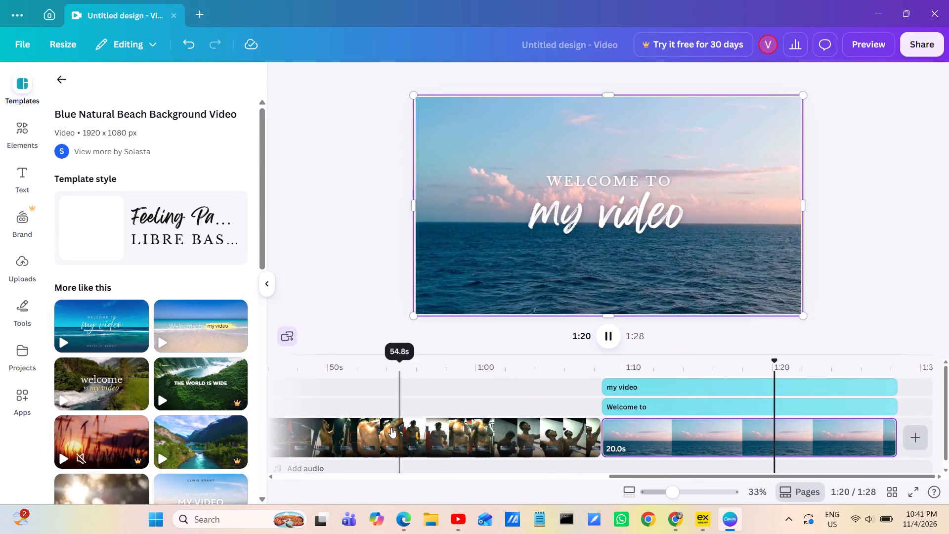
scroll(383, 428, "right", 7)
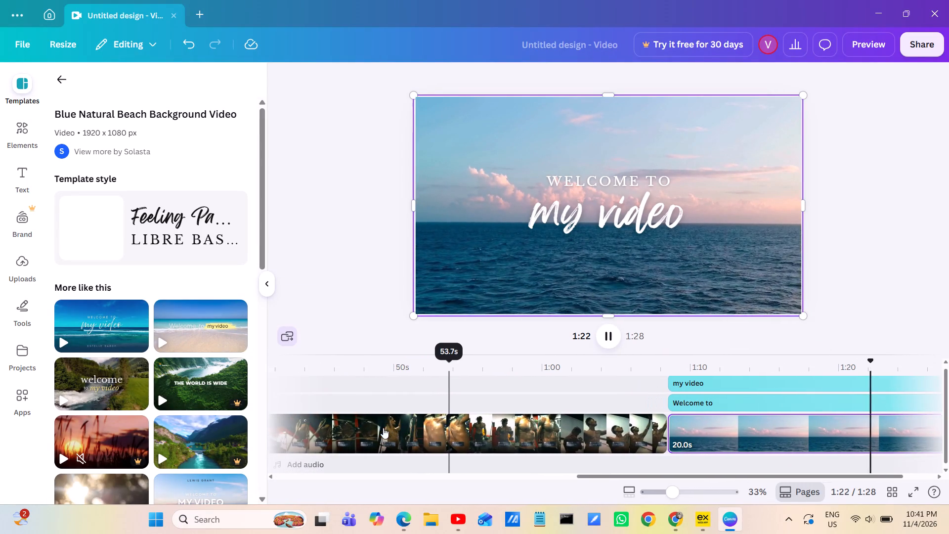
left_click(352, 423)
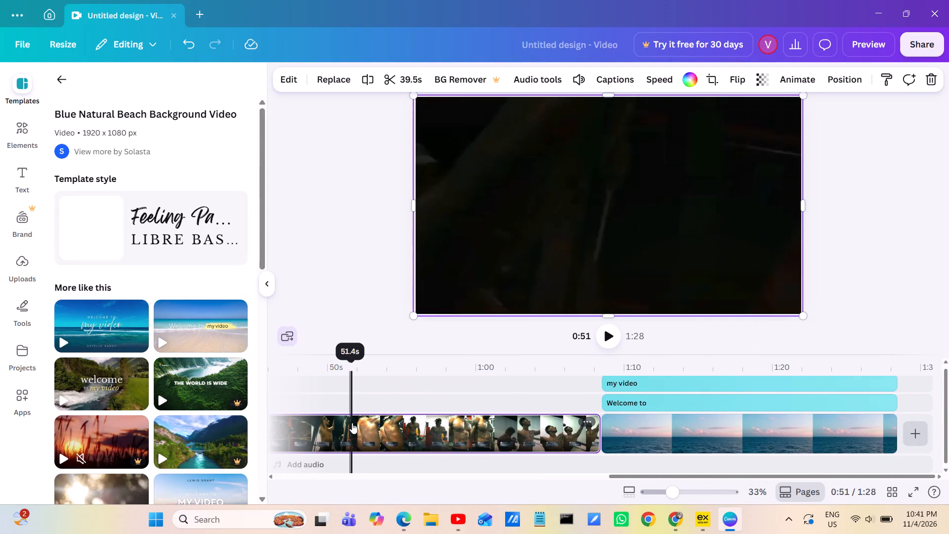
left_click_drag(352, 423, 333, 425)
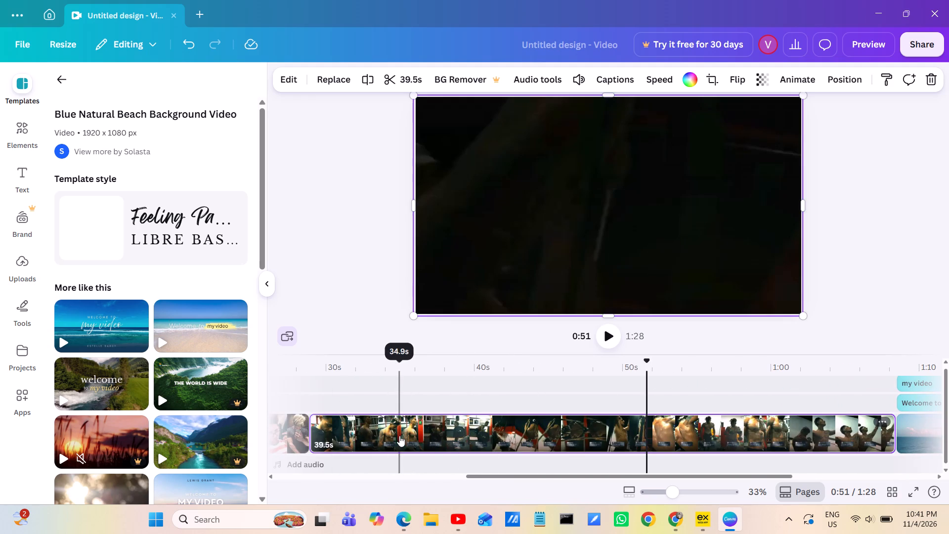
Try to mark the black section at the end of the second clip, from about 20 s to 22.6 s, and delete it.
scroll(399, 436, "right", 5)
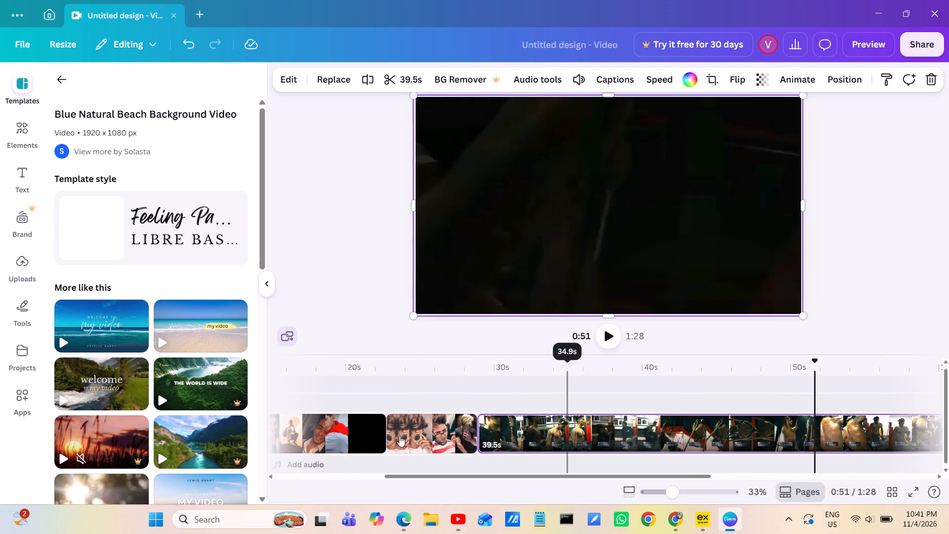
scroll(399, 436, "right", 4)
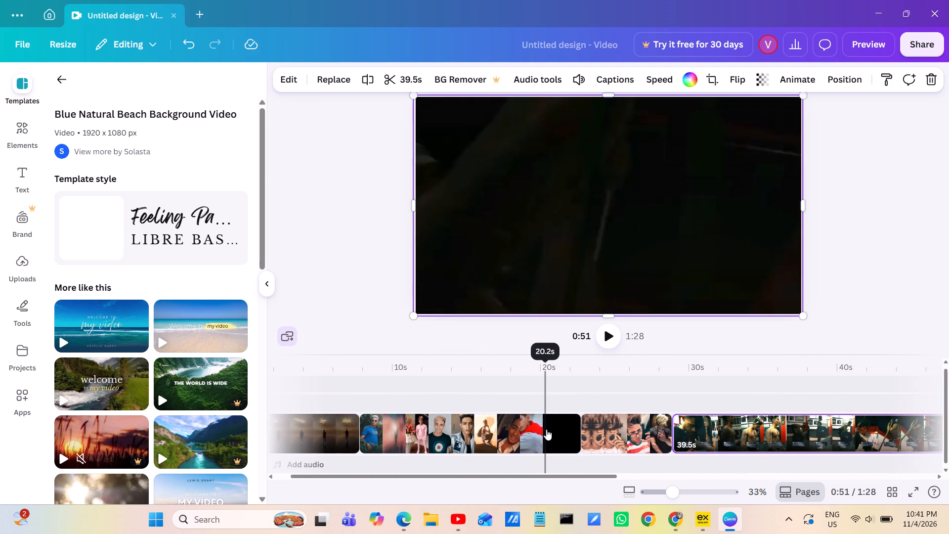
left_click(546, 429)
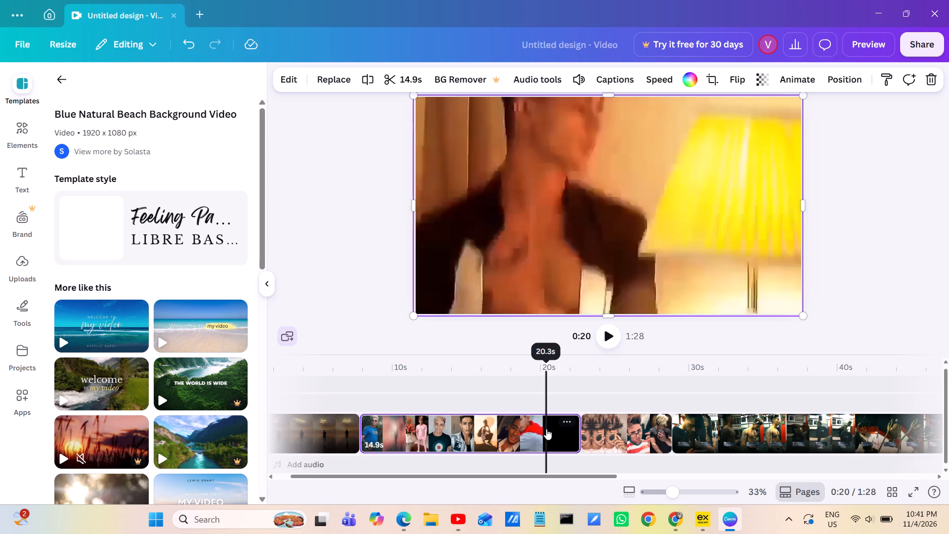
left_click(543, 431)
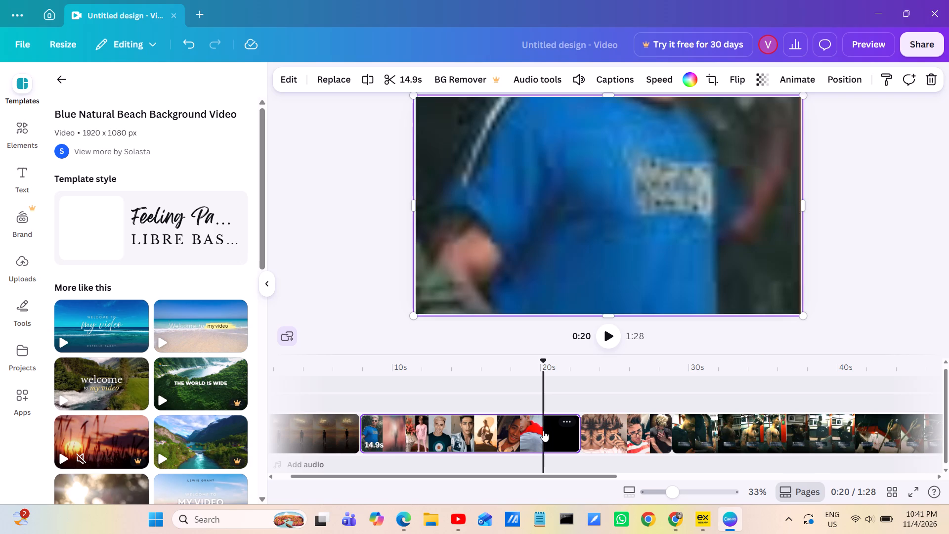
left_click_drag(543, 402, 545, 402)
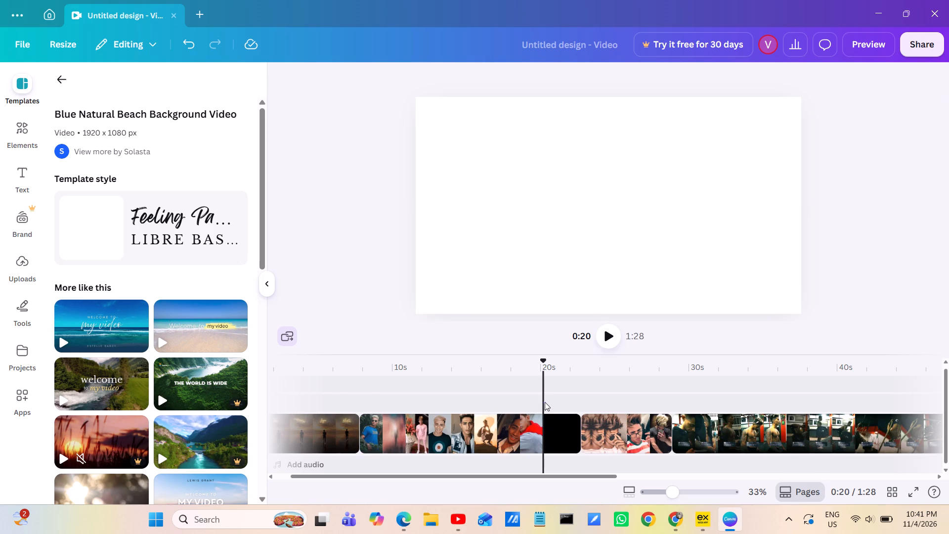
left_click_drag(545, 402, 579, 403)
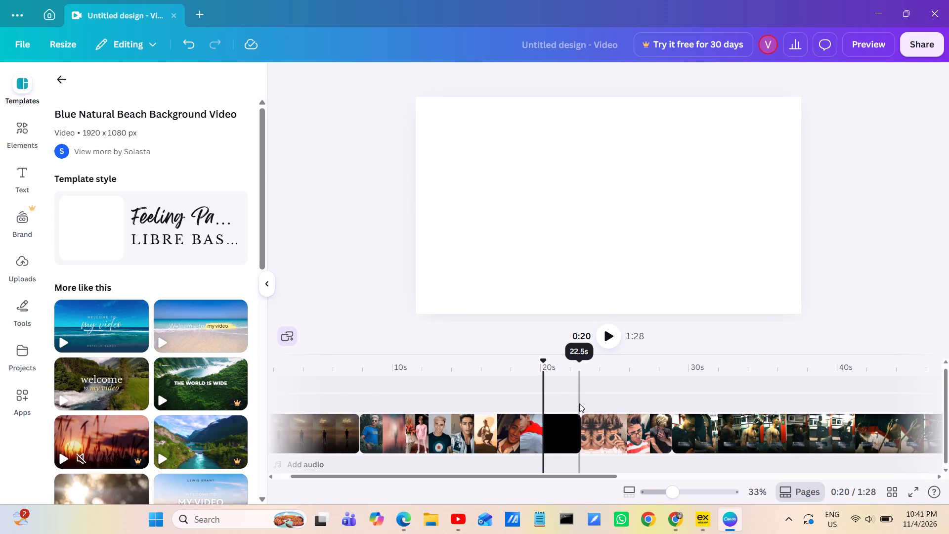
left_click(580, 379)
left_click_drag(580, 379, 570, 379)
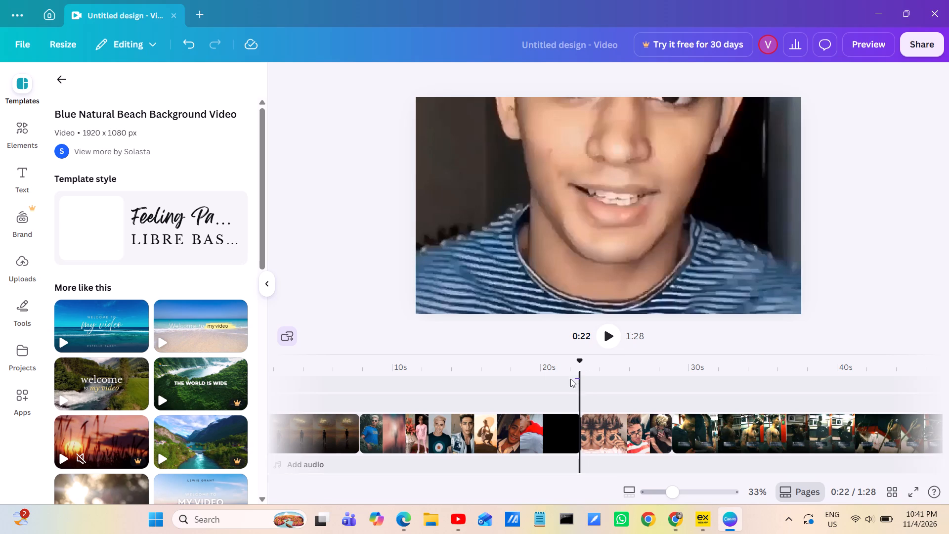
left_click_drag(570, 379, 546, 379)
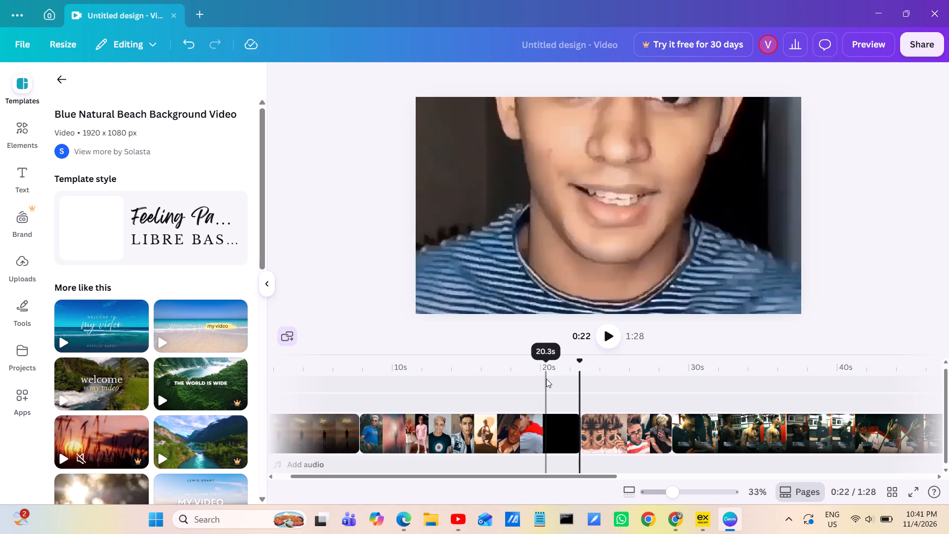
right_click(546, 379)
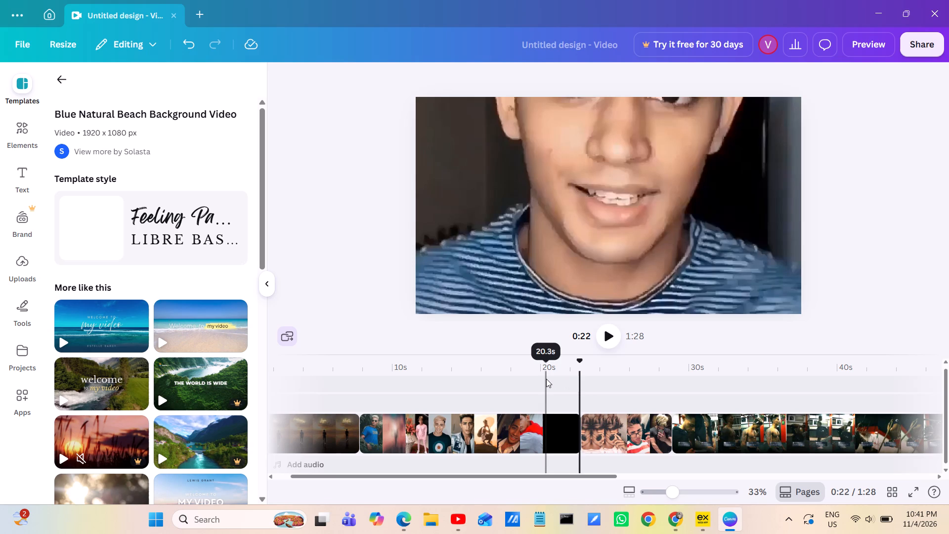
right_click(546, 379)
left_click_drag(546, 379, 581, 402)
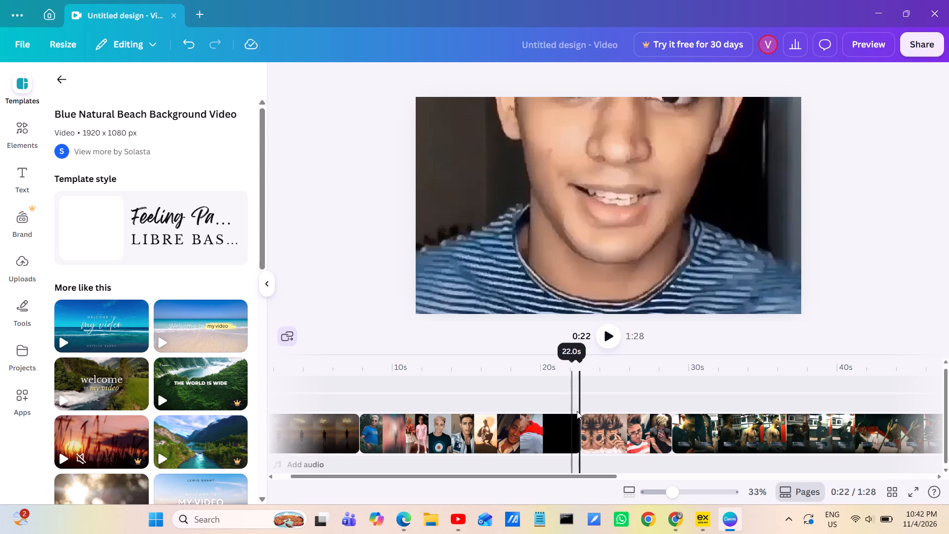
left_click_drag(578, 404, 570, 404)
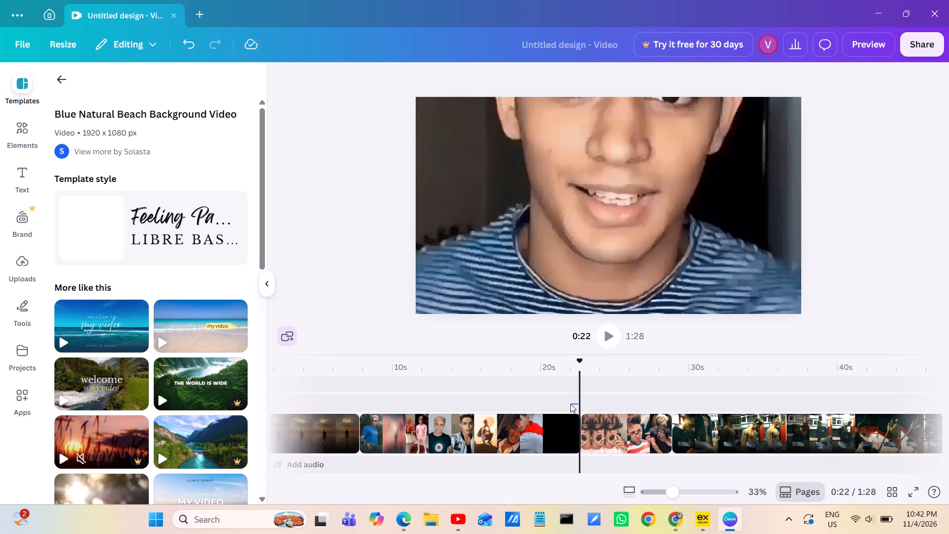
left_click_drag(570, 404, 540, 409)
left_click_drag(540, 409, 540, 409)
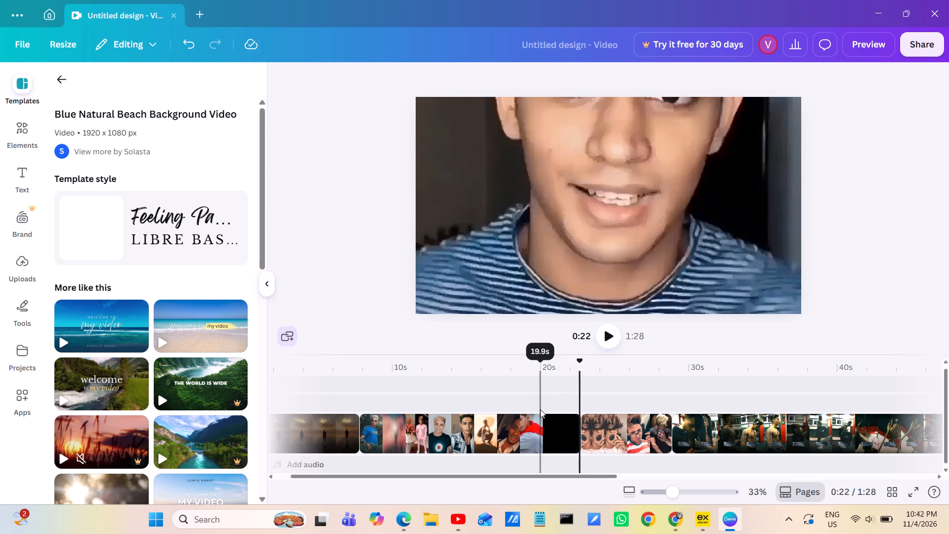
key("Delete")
Trim the end of the second clip to cut off its black section, shortening the clip to 12.3 s.
left_click(550, 422)
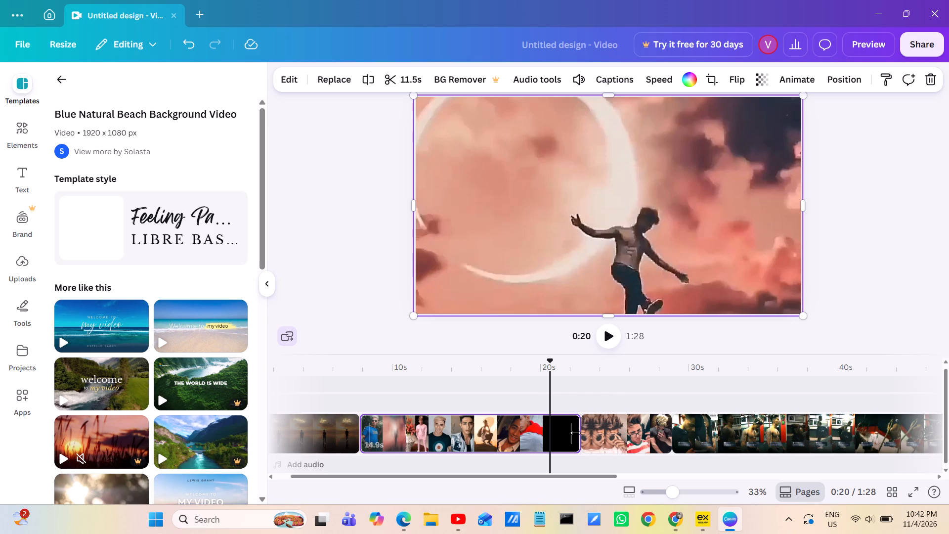
left_click_drag(574, 435, 571, 435)
left_click_drag(571, 435, 537, 432)
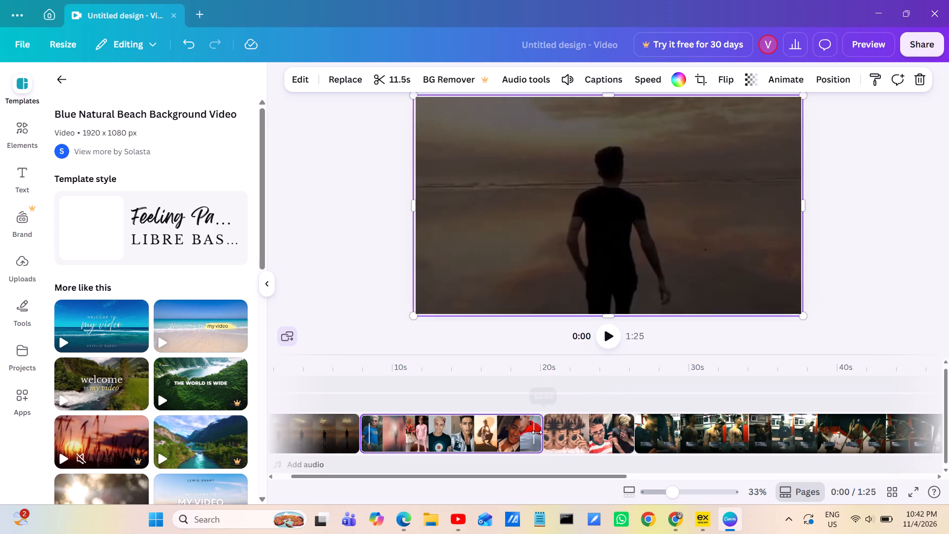
Play the video from the beginning.
left_click(612, 336)
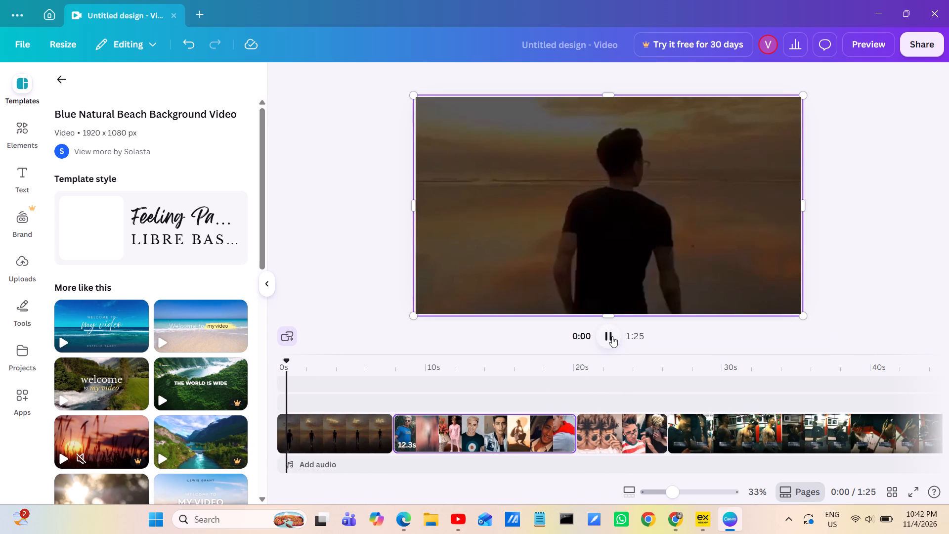
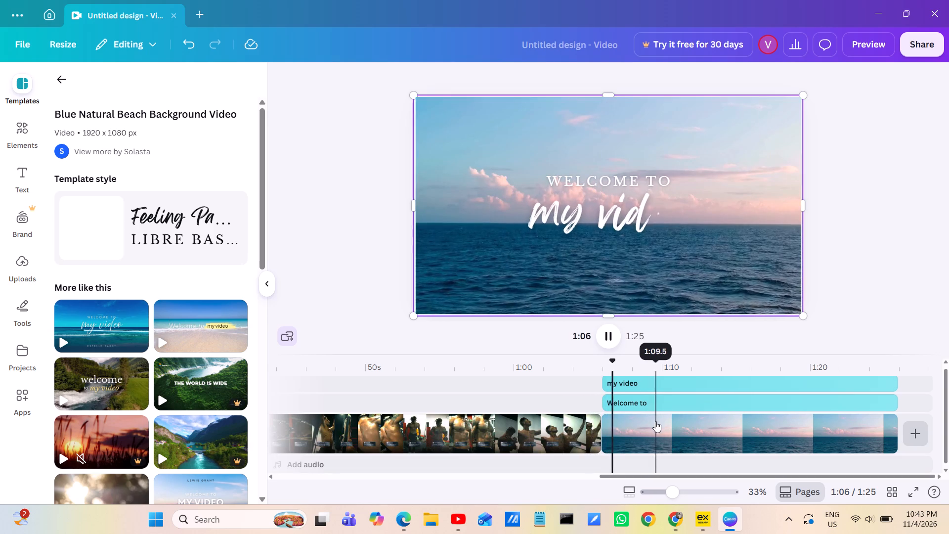
Stop playback on the ocean page and add the Blue Outdoor Beach Background Video template as a new page after it.
left_click_drag(655, 421, 818, 431)
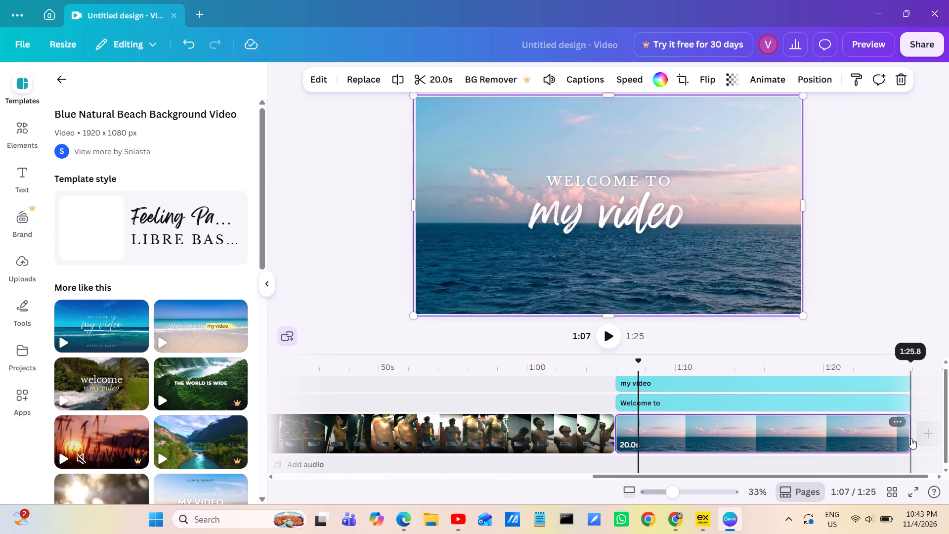
left_click(186, 328)
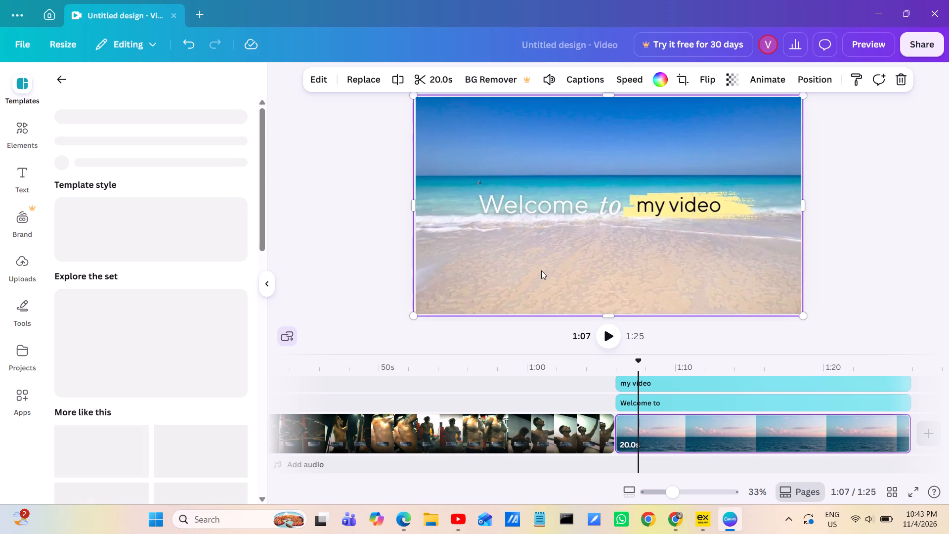
left_click(605, 225)
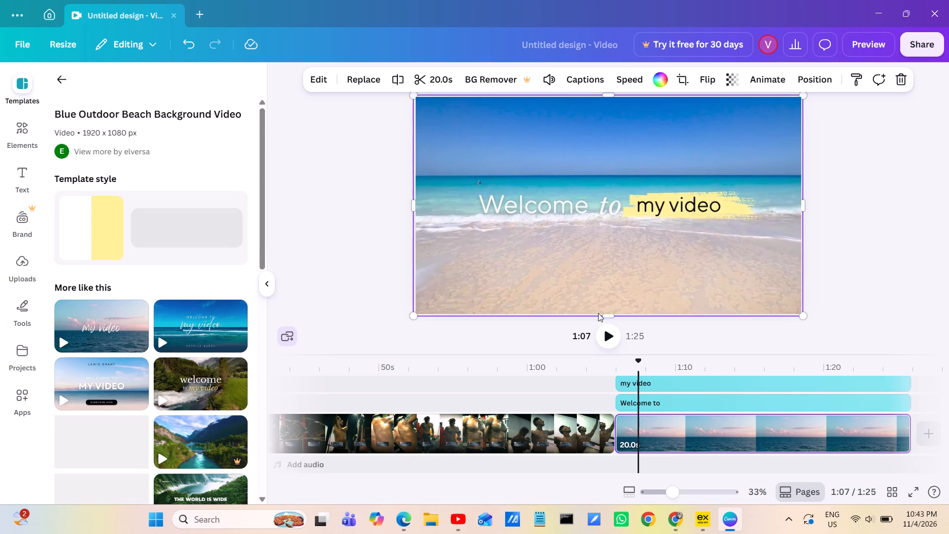
Play the video from 1:07 to preview the ocean title page.
left_click(604, 336)
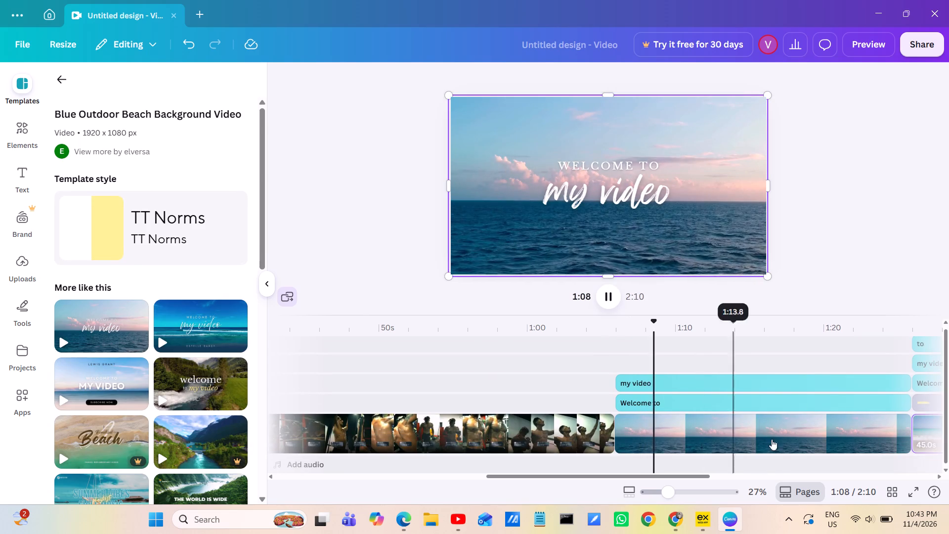
Trim the end of the ocean title page's clip, shortening it to 2.6 s.
left_click(898, 435)
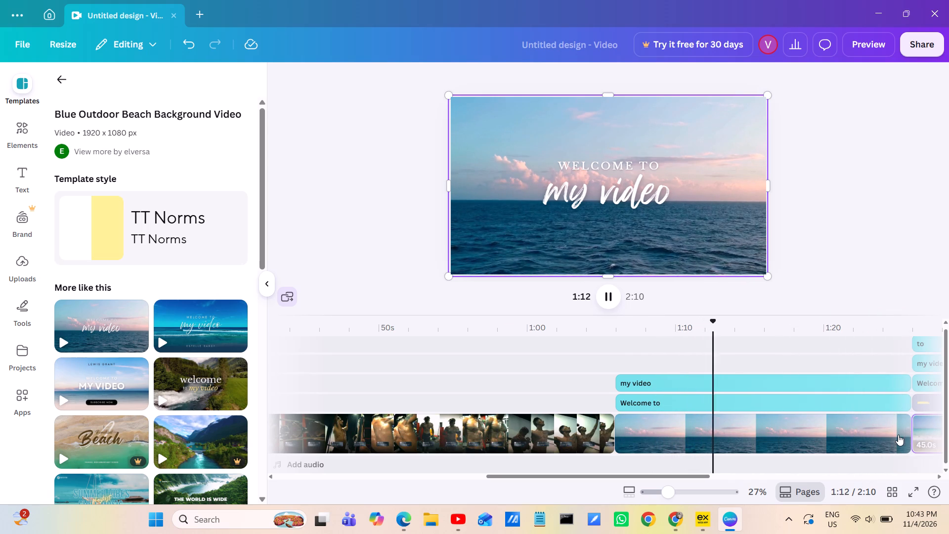
left_click_drag(903, 433, 874, 433)
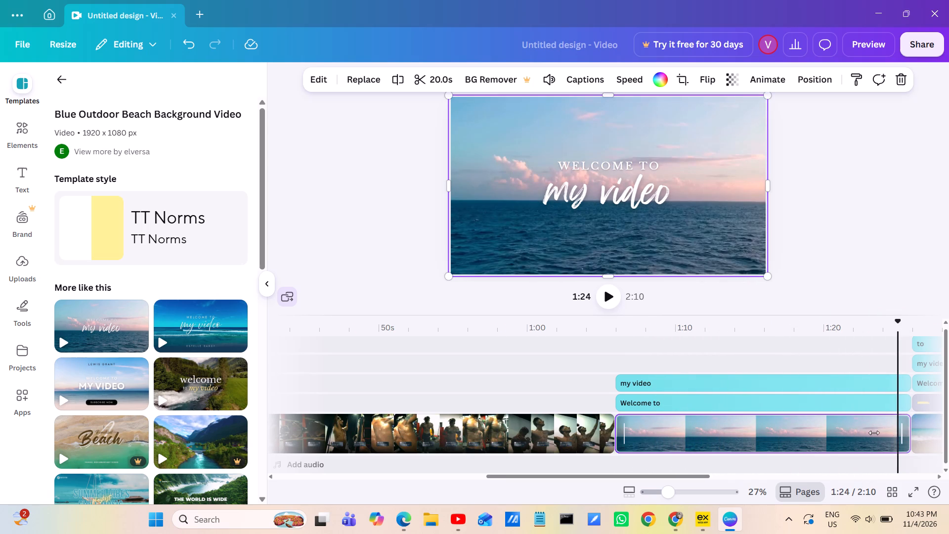
left_click_drag(874, 433, 577, 429)
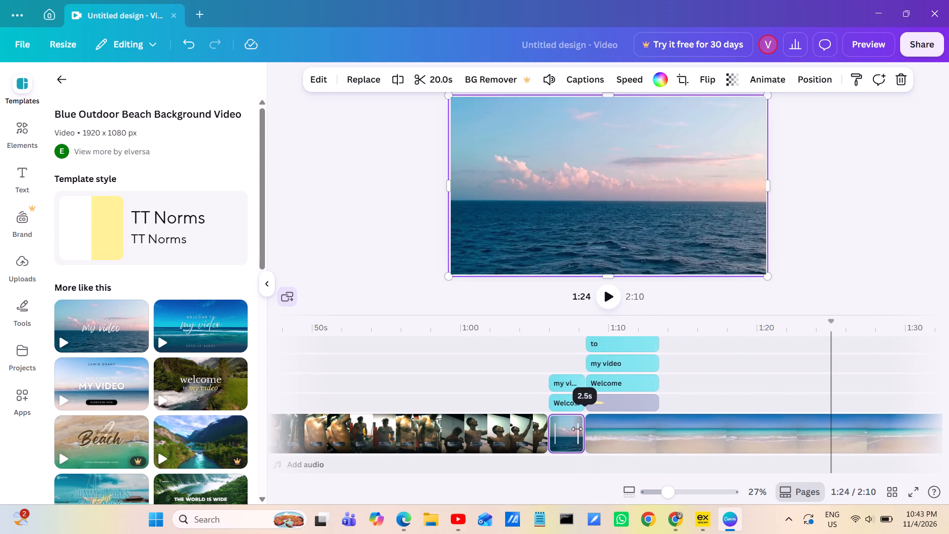
left_click_drag(577, 429, 578, 430)
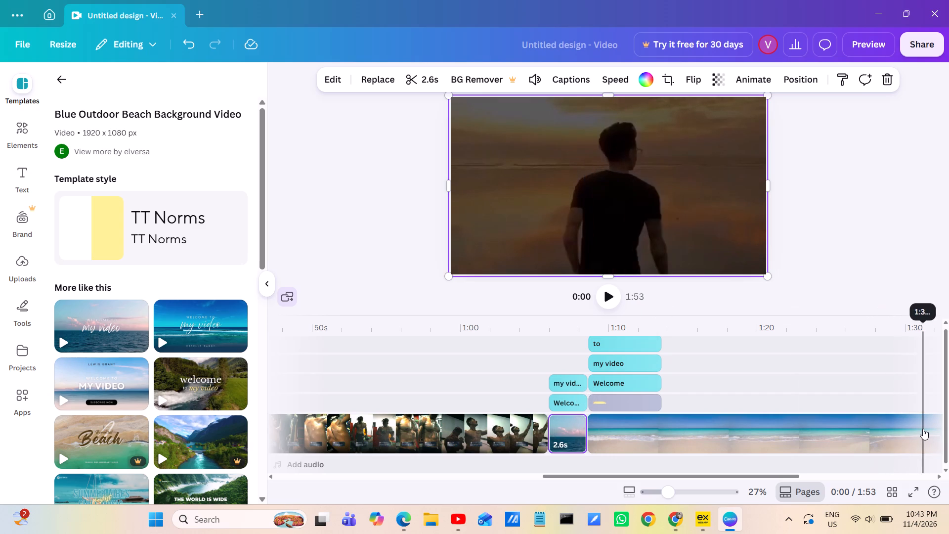
Trim the end of the sandy beach clip at the end of the timeline, shortening it to 5.0 s.
scroll(923, 429, "left", 8)
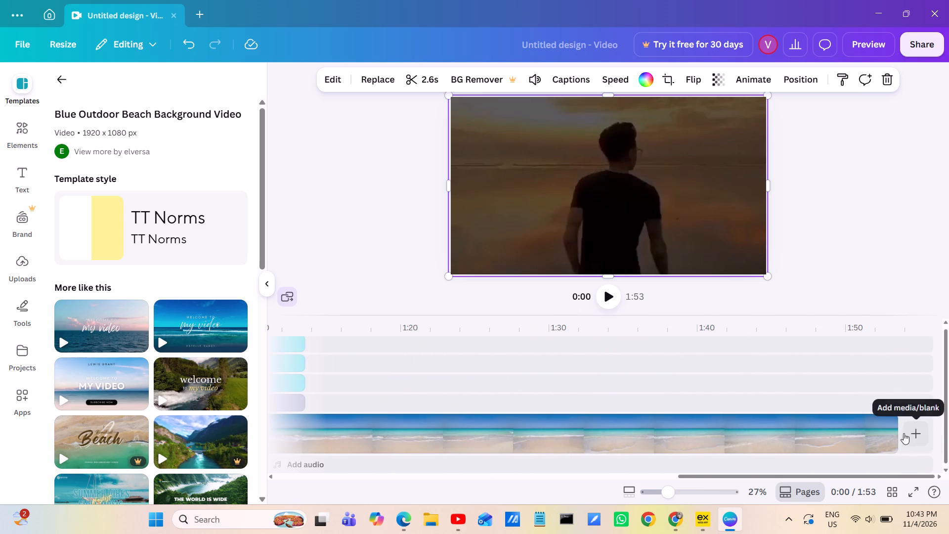
left_click_drag(887, 433, 624, 438)
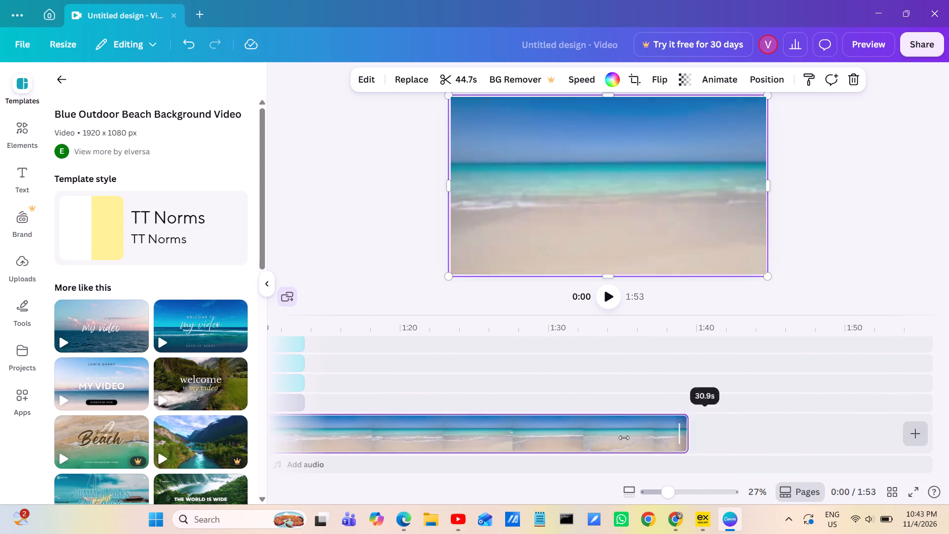
left_click_drag(624, 438, 335, 434)
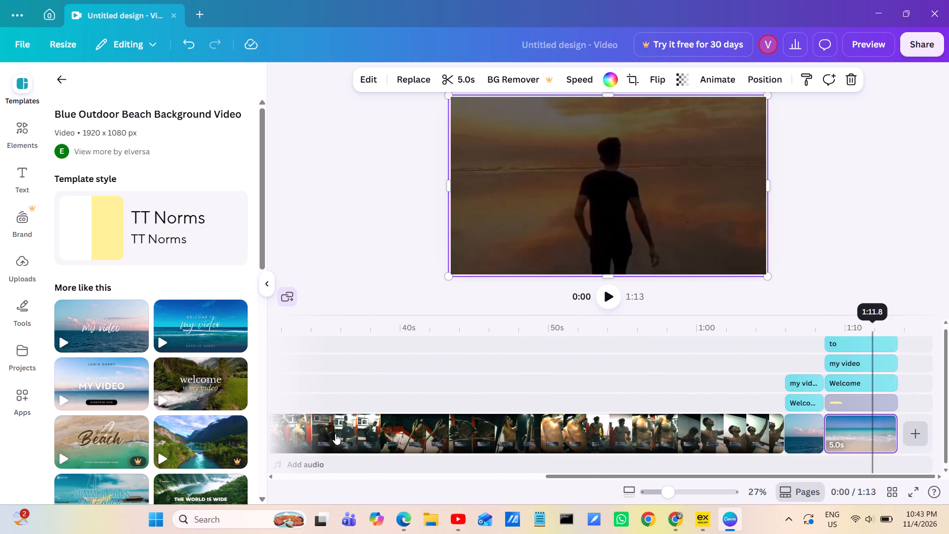
Play the video from the beginning to review the edited sequence.
scroll(335, 434, "left", 6)
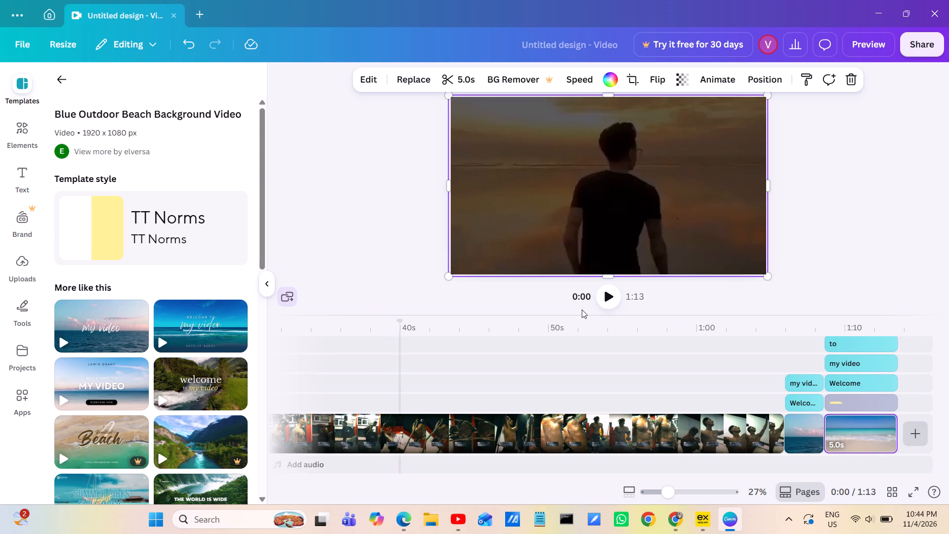
left_click(599, 299)
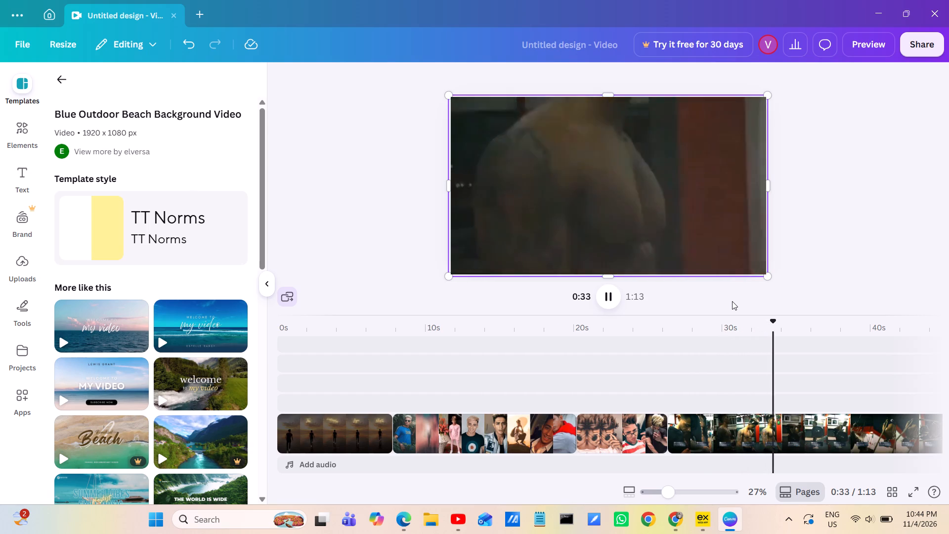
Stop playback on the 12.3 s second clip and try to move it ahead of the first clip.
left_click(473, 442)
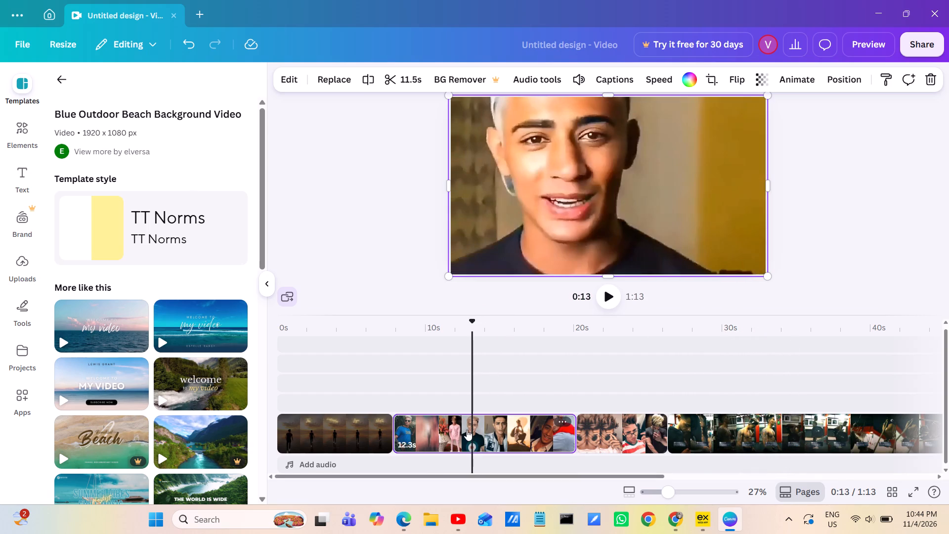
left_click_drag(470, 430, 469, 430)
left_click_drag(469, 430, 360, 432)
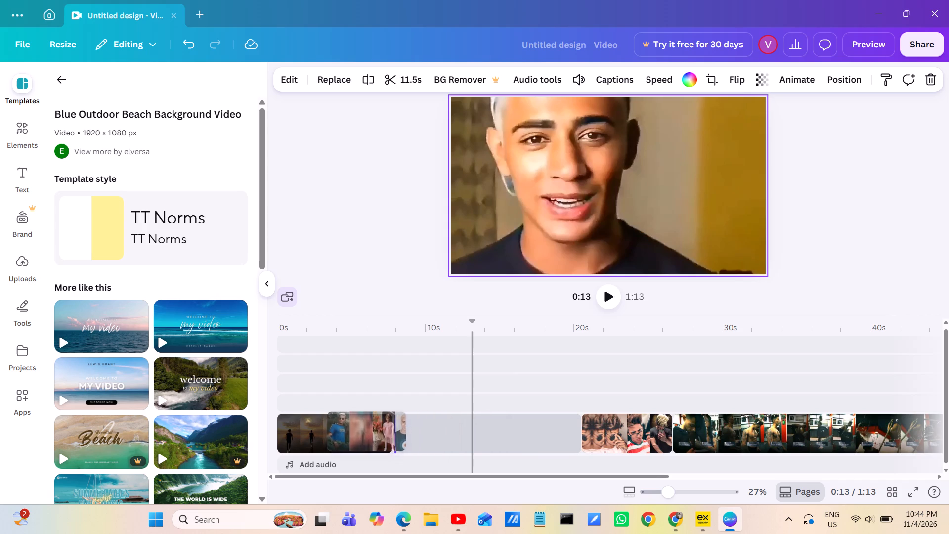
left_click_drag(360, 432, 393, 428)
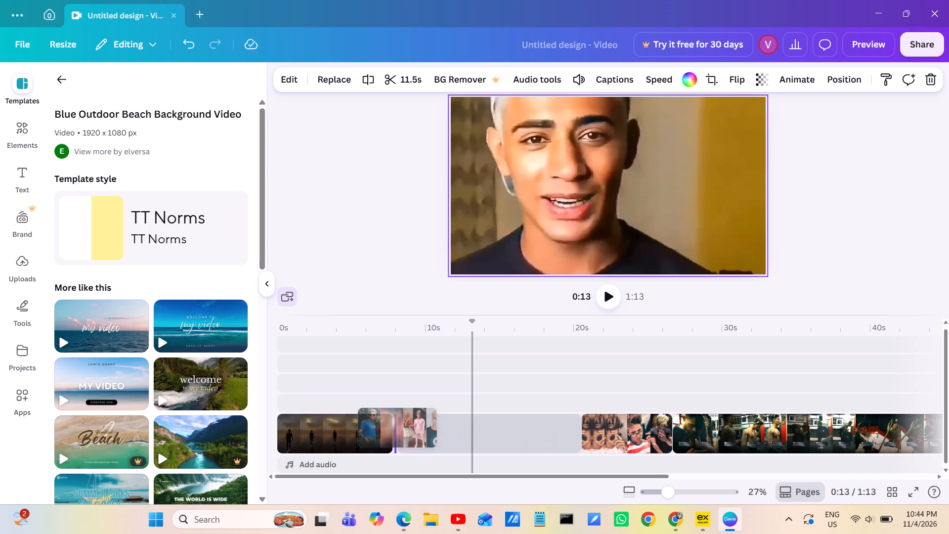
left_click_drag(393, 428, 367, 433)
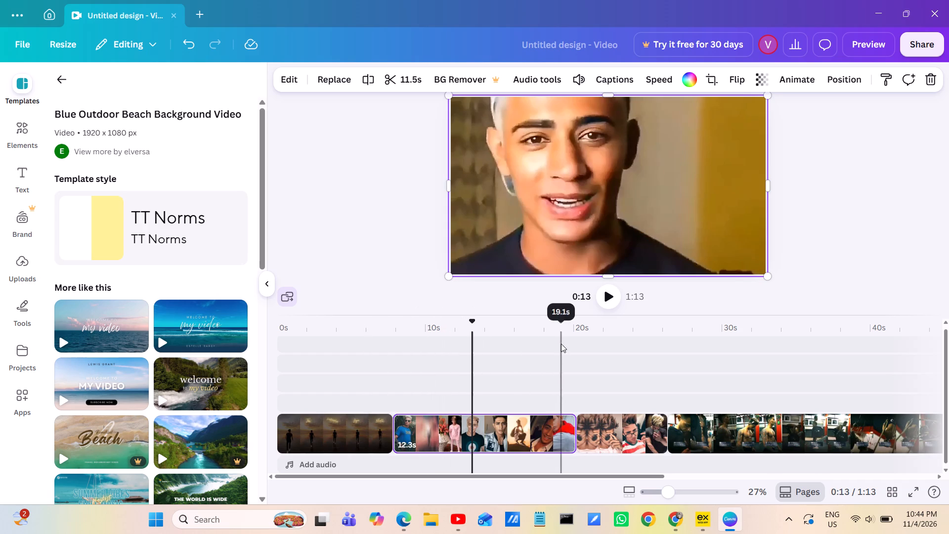
Resume playing the video from 0:13 and follow the playback along the timeline into the gym clip.
left_click(612, 297)
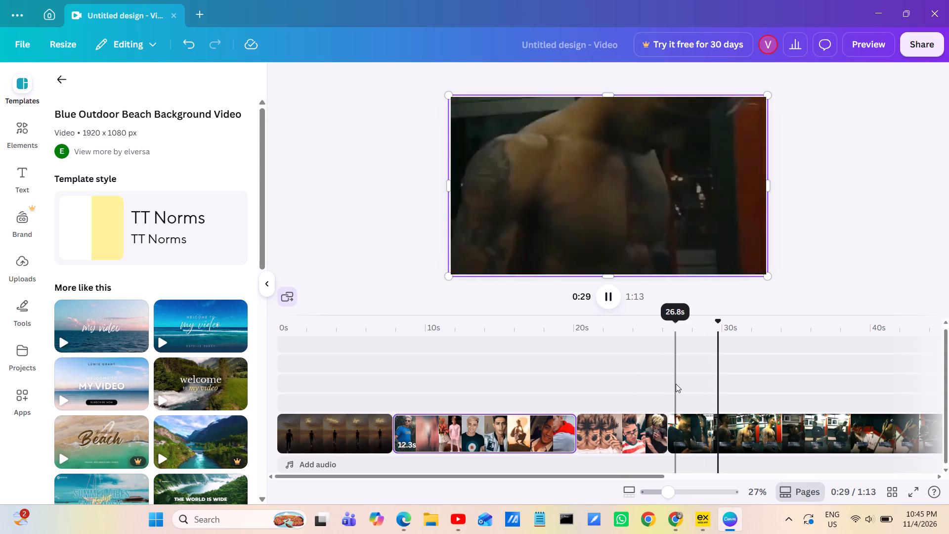
scroll(676, 384, "left", 7)
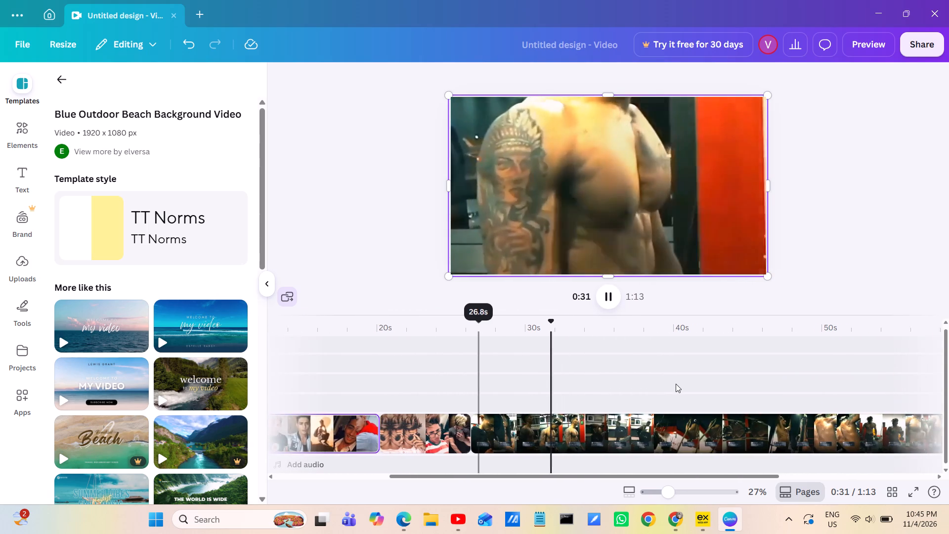
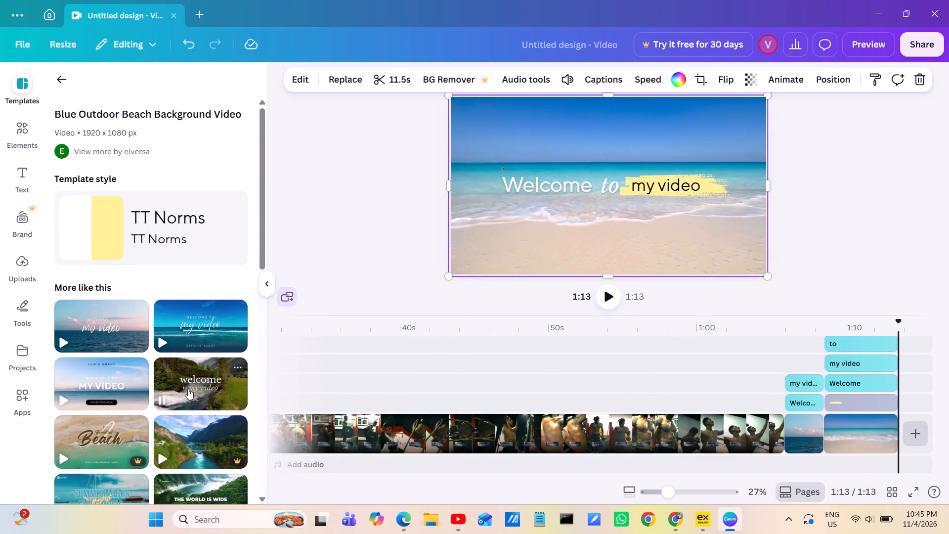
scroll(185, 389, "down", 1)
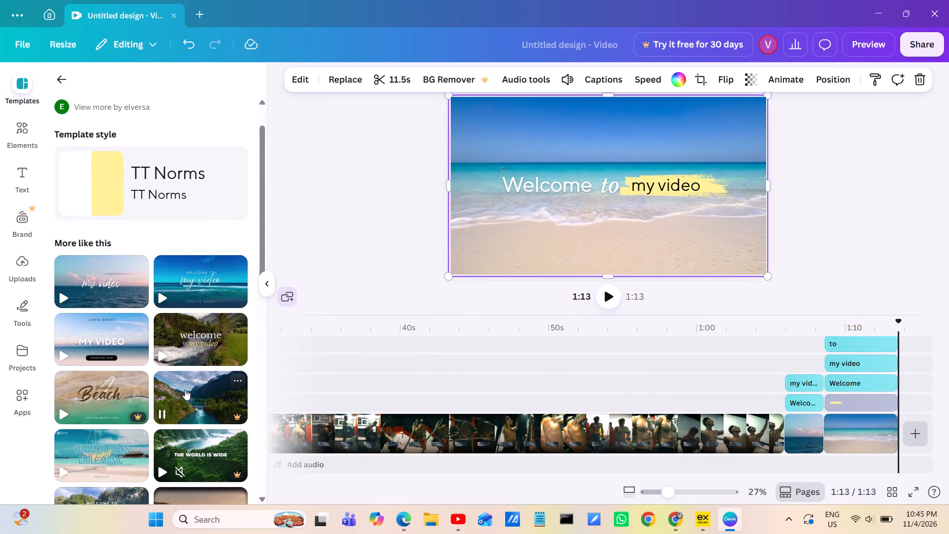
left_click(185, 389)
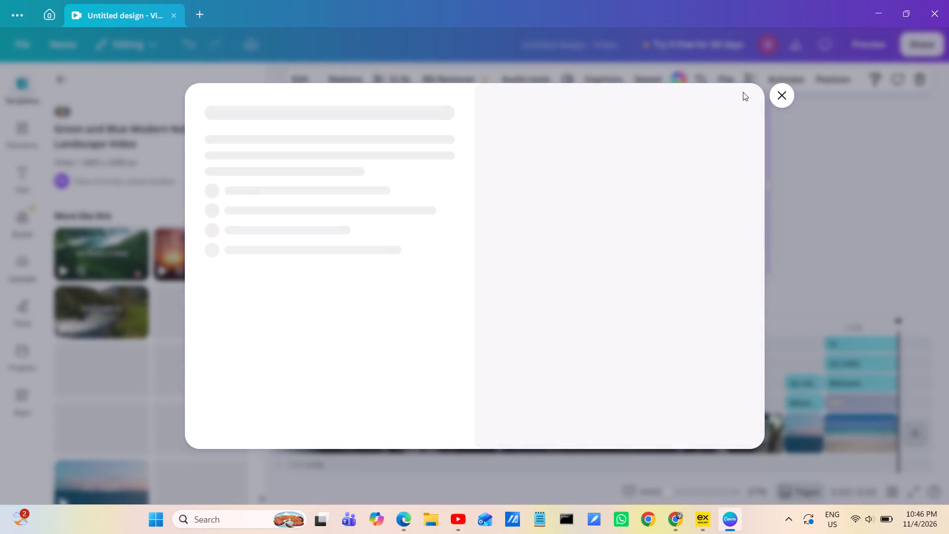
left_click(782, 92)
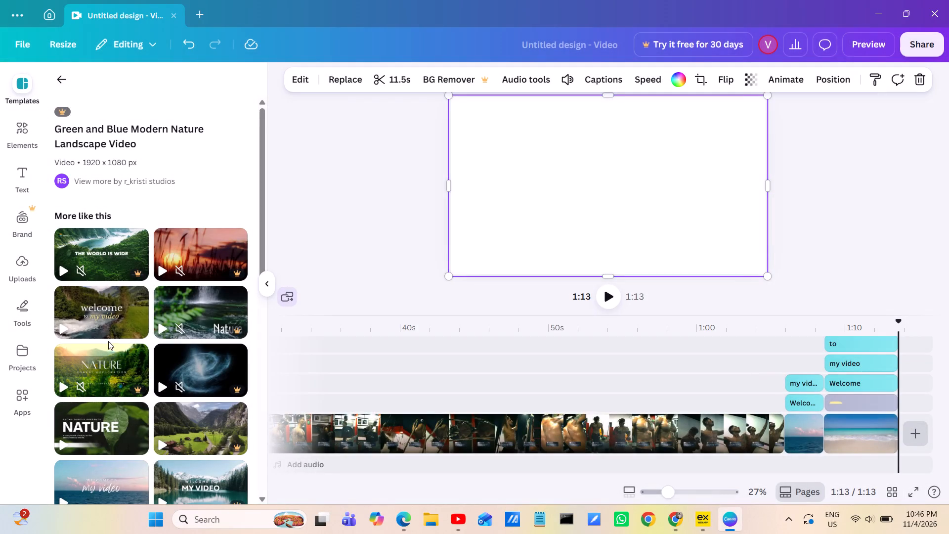
Add the green river "welcome to my video" template as a new page at the end of the video.
left_click(95, 314)
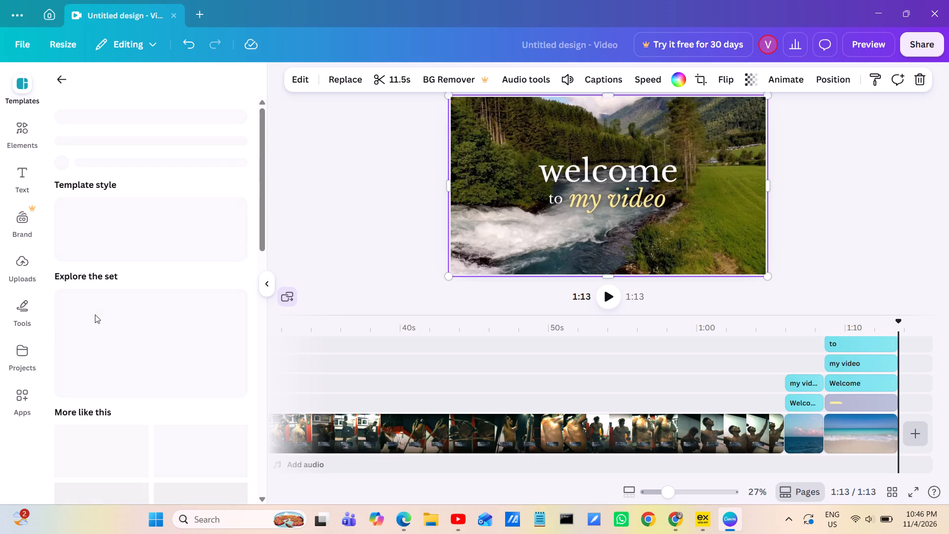
Trim the end of the river template page at the end of the timeline, shortening it to 4.1 s.
scroll(769, 384, "left", 2)
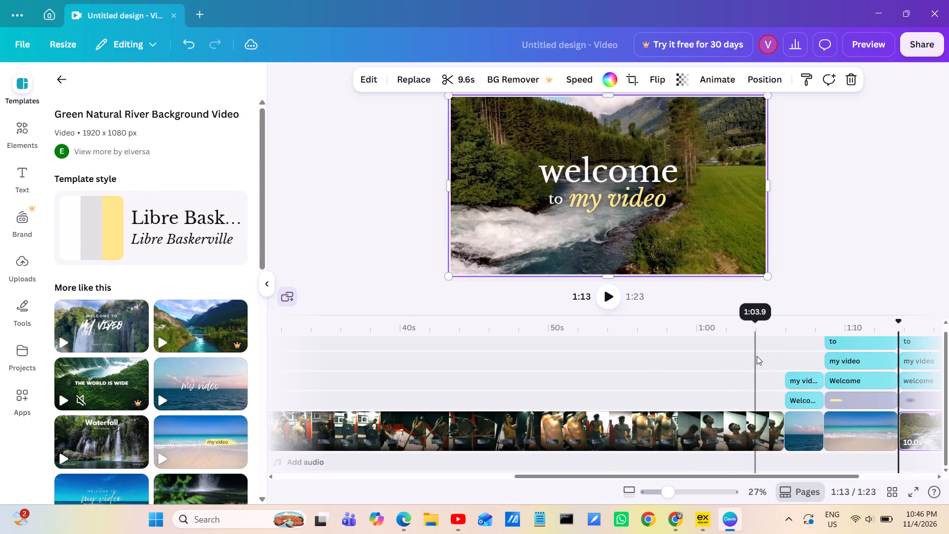
scroll(757, 356, "left", 3)
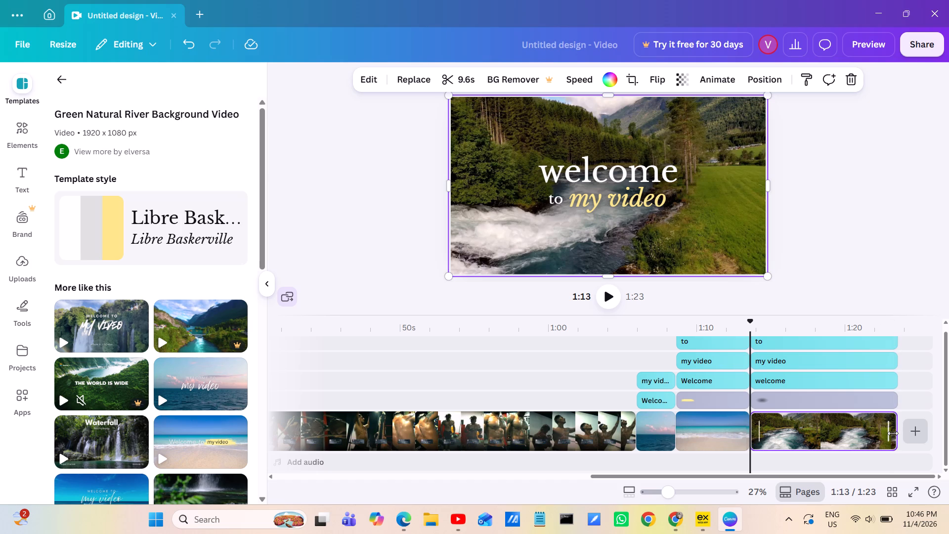
left_click_drag(893, 433, 806, 429)
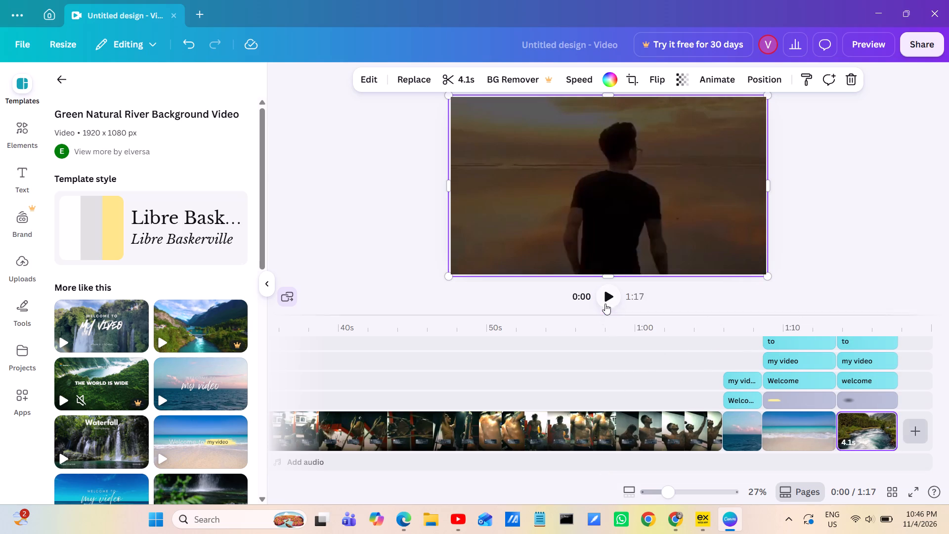
Play the video from the beginning through to the final river page to review the edited sequence.
left_click(607, 301)
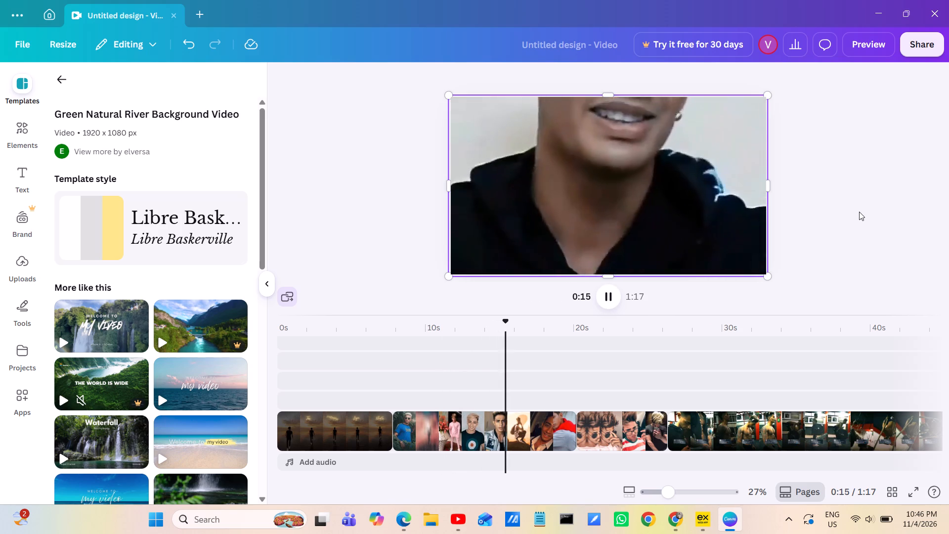
left_click_drag(859, 212, 811, 219)
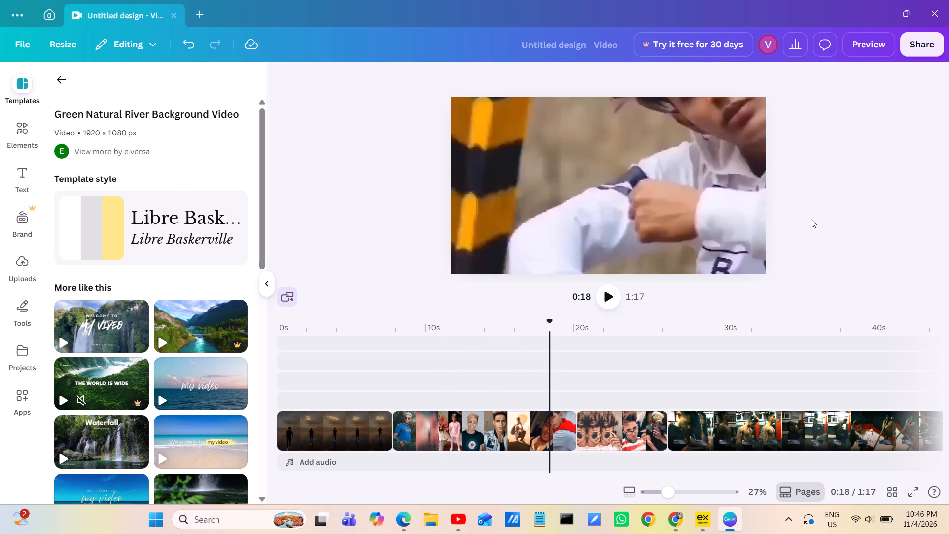
left_click(811, 219)
double_click(811, 219)
left_click(607, 295)
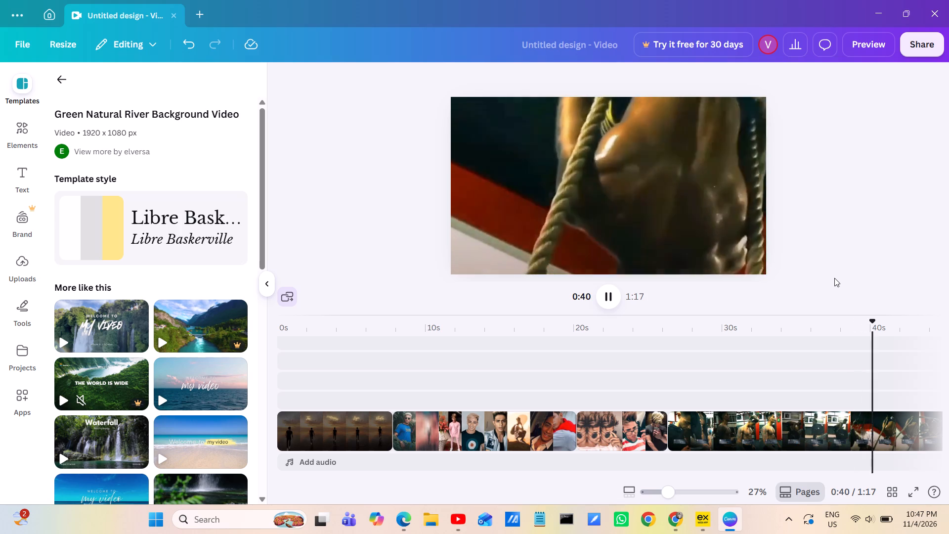
Pause the video playback and lower the computer's sound volume to near its minimum.
left_click_drag(862, 233, 831, 221)
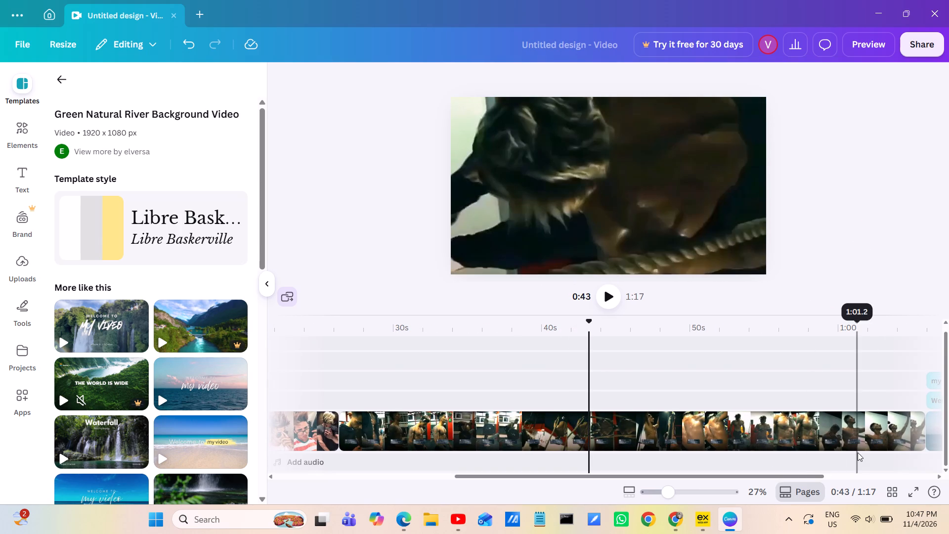
left_click(863, 516)
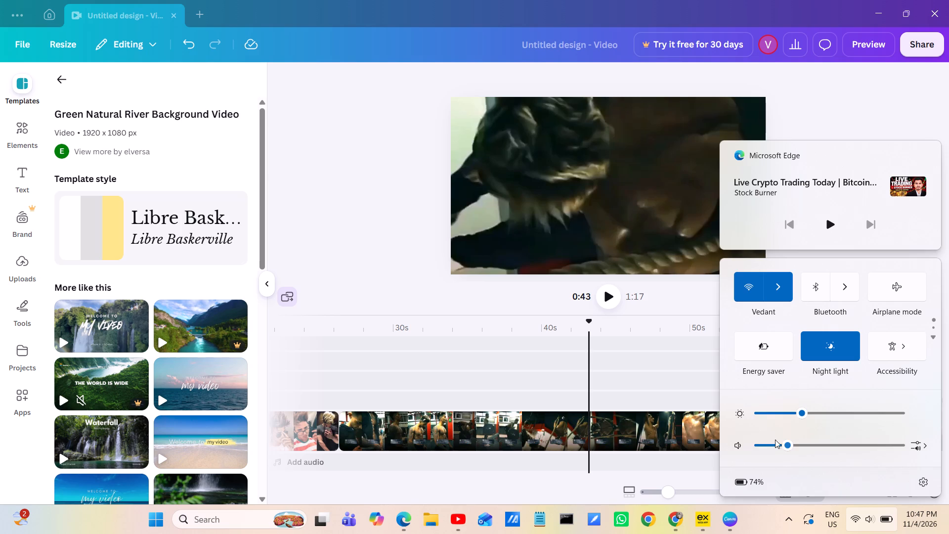
left_click(761, 445)
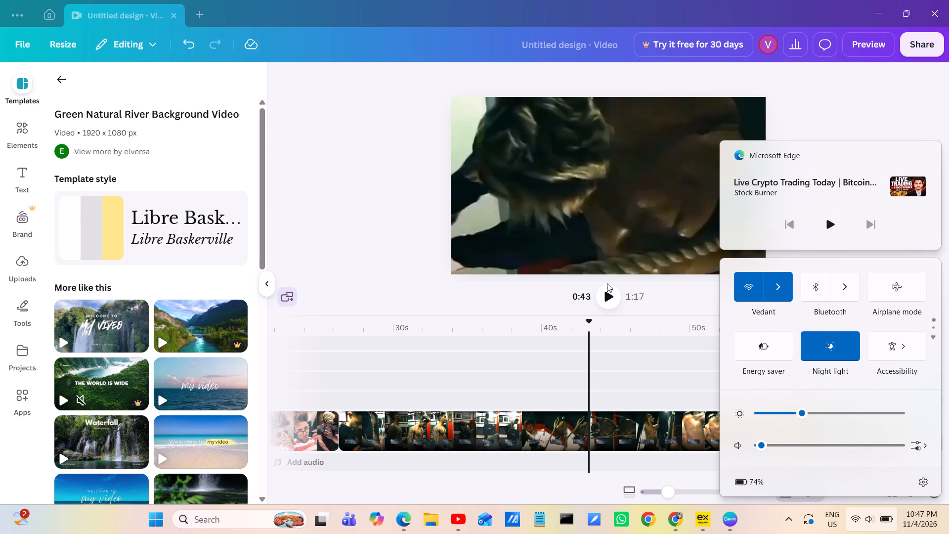
Resume playing the video from 0:43 and review the remaining gym footage and title pages through to the end.
left_click(607, 294)
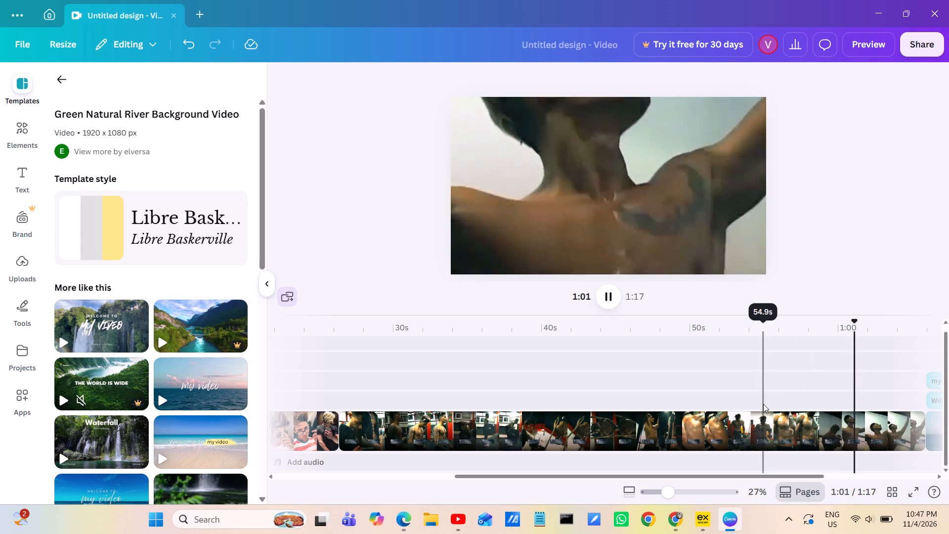
scroll(763, 404, "left", 4)
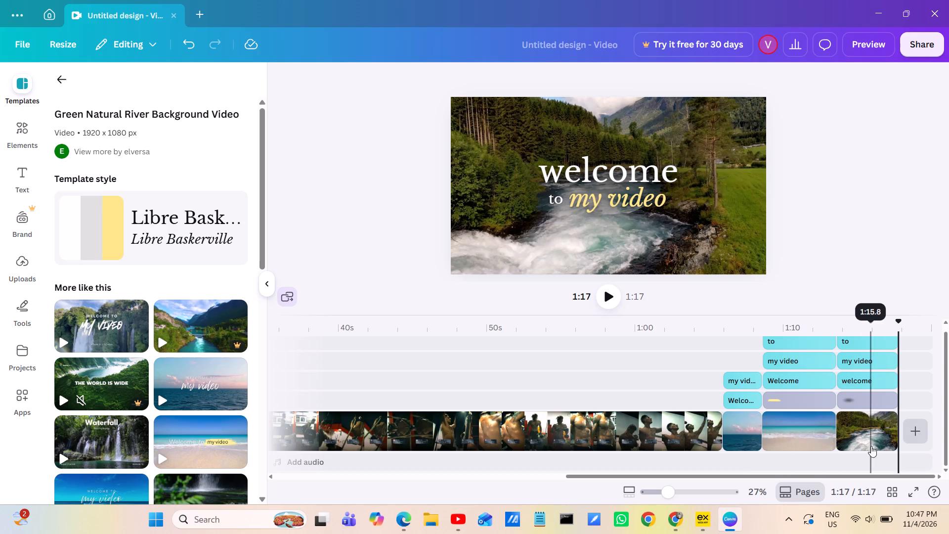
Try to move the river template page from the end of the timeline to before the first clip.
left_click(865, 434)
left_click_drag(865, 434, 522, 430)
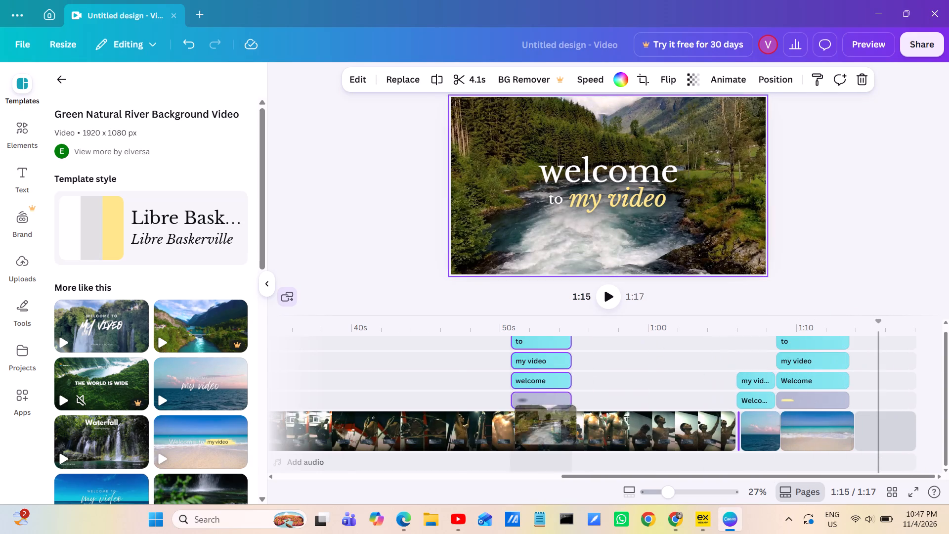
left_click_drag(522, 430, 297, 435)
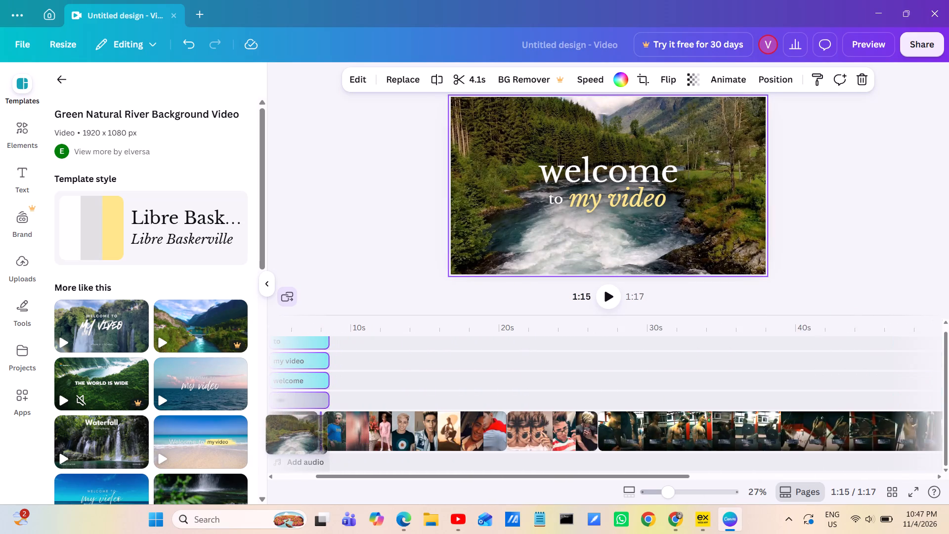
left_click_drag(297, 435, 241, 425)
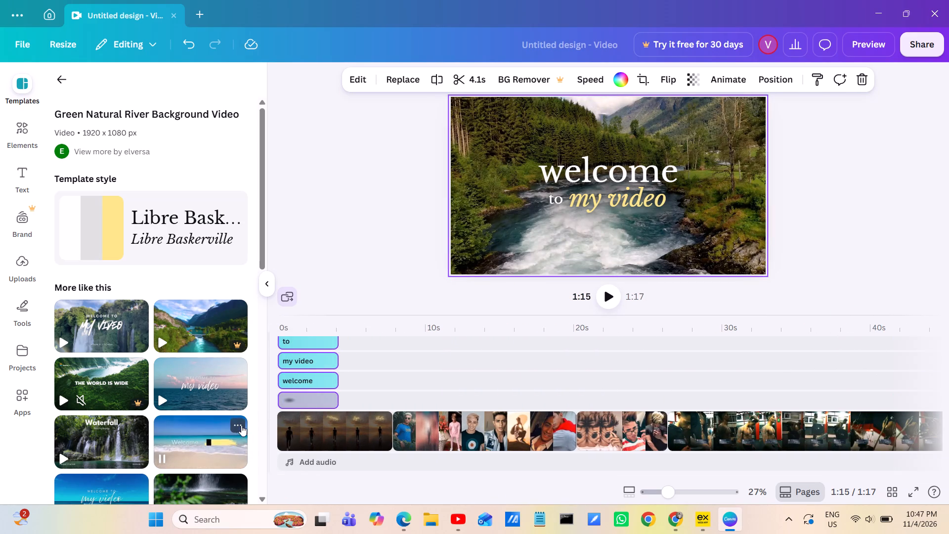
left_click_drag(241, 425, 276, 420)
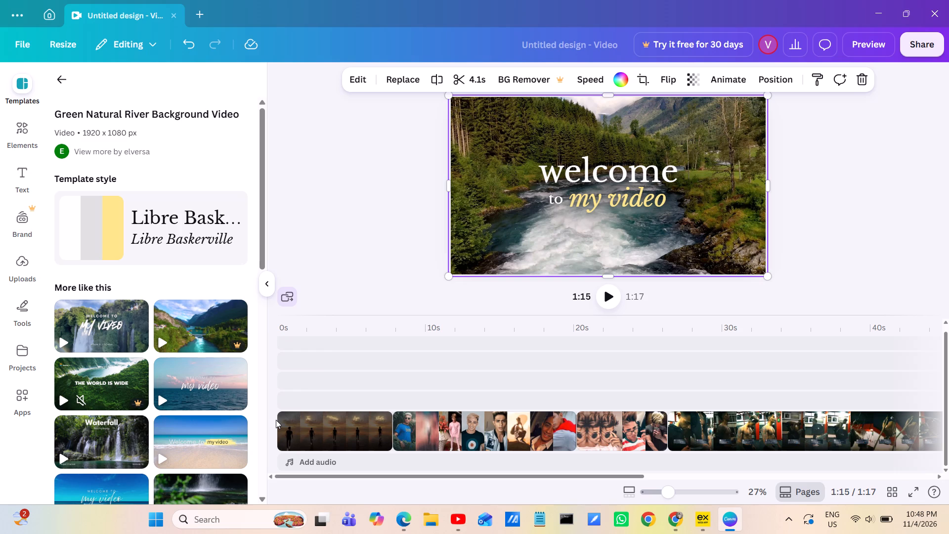
Trim the start of the sunset silhouette clip at the beginning of the timeline, shortening it to 4.0 s.
left_click(279, 420)
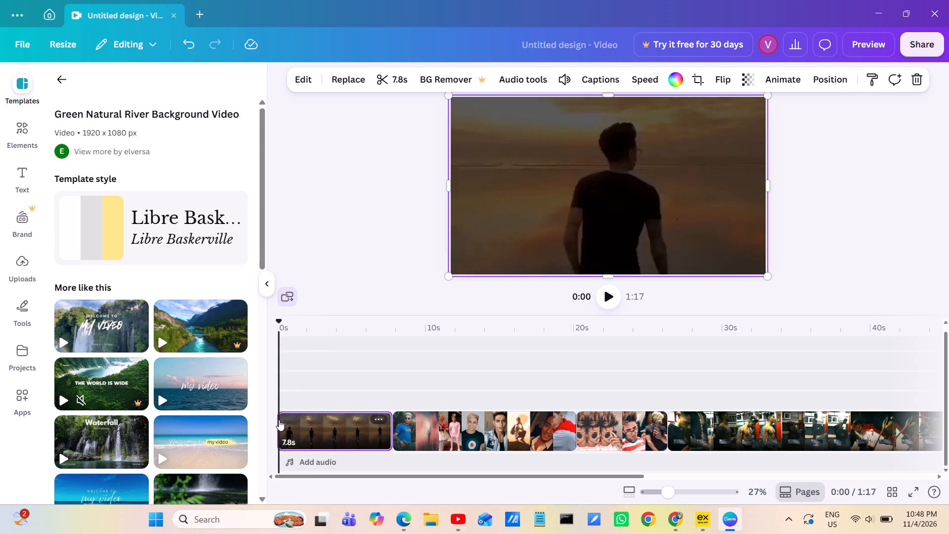
left_click_drag(279, 424, 380, 438)
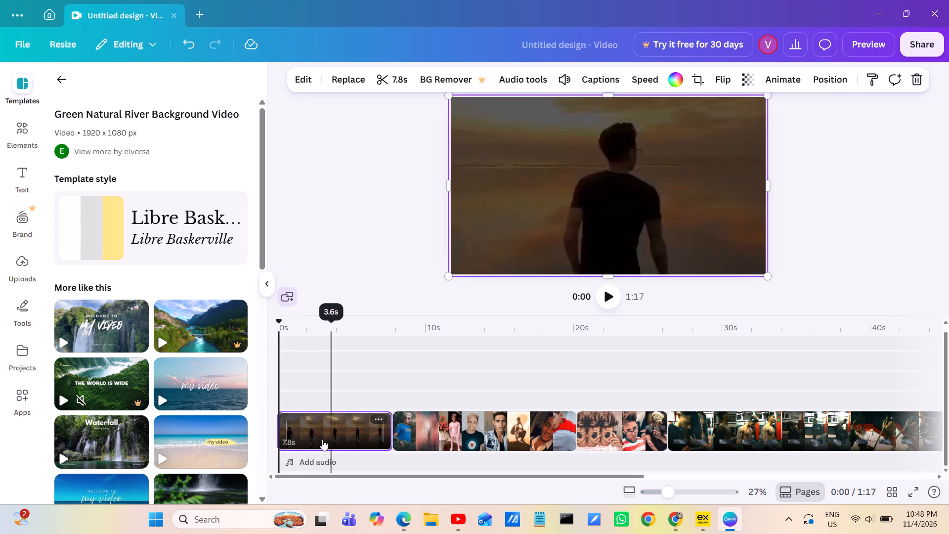
left_click_drag(288, 430, 344, 431)
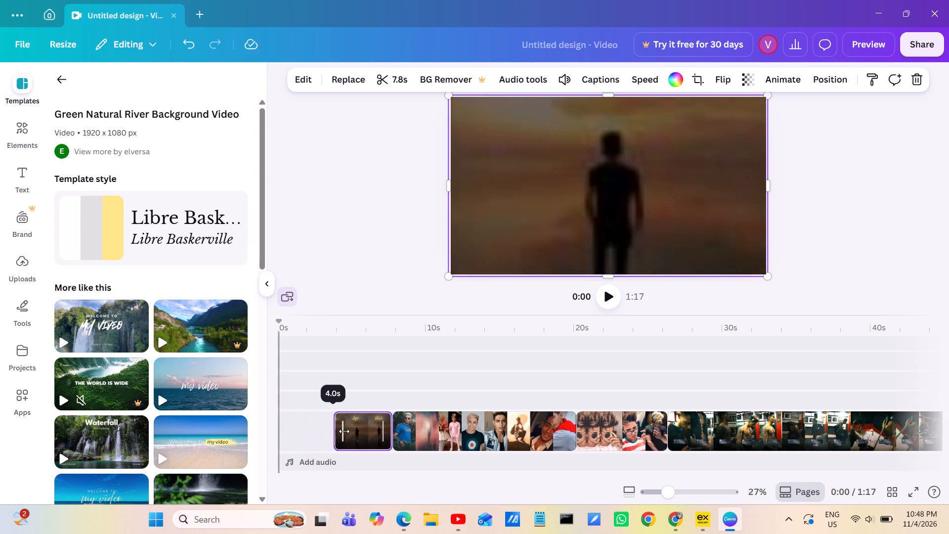
Set the first sunset clip's transparency to 56.
scroll(376, 433, "right", 2)
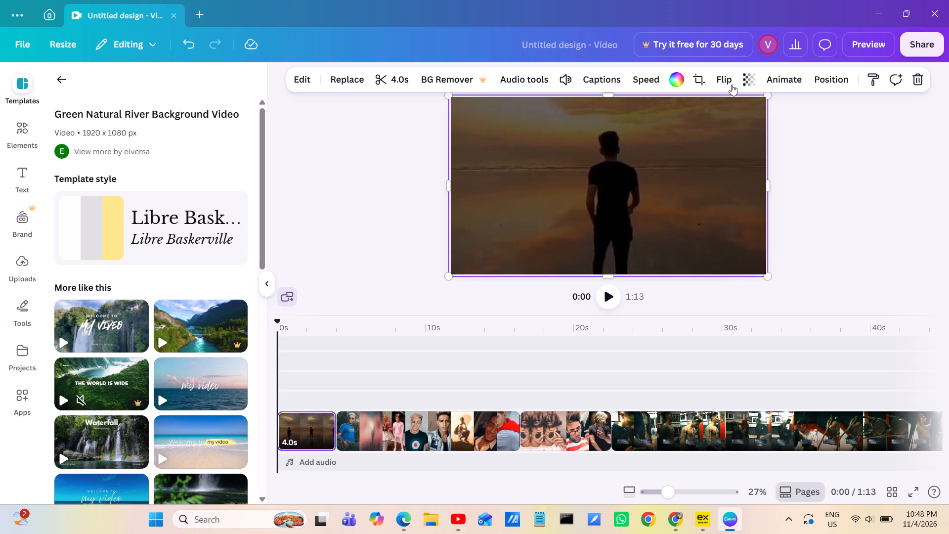
left_click(743, 78)
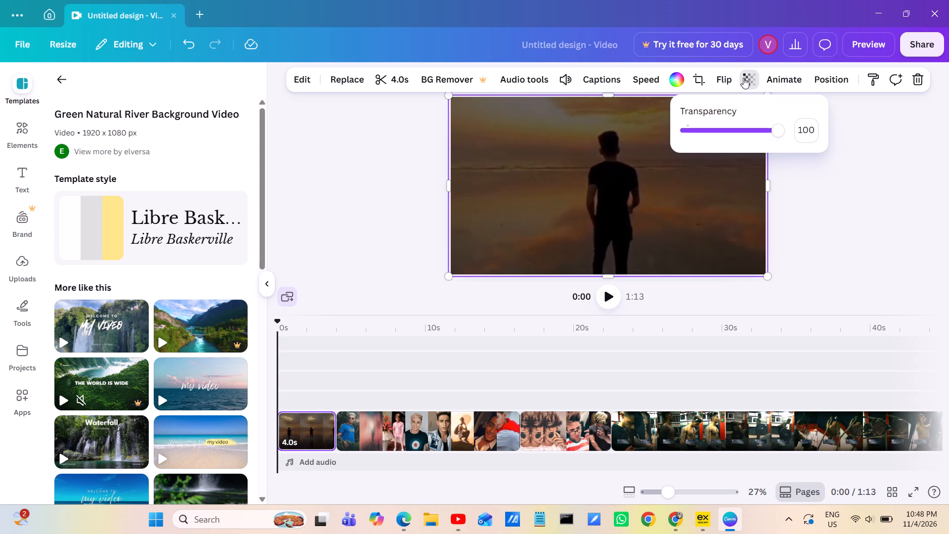
left_click(716, 126)
left_click_drag(716, 126, 795, 123)
left_click_drag(795, 123, 703, 126)
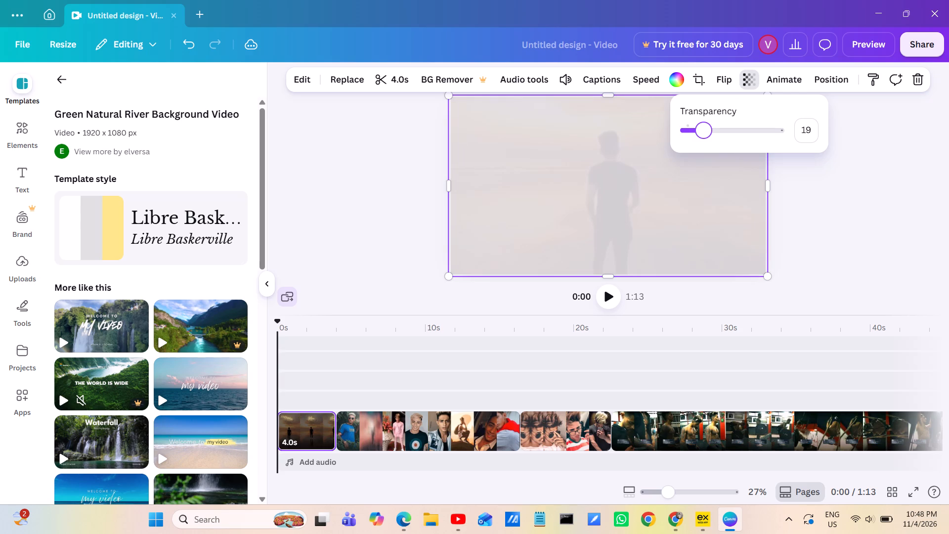
left_click_drag(703, 126, 694, 125)
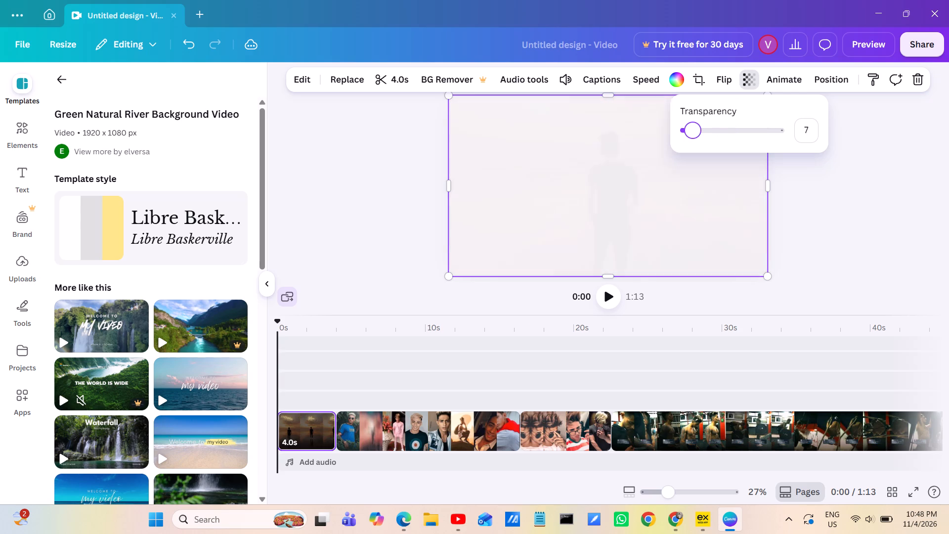
left_click_drag(694, 125, 700, 125)
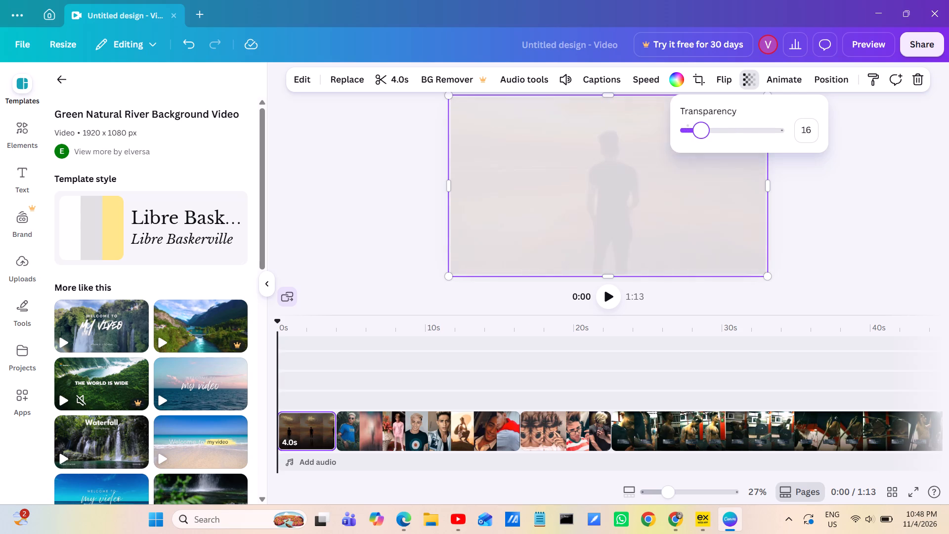
left_click_drag(700, 125, 792, 127)
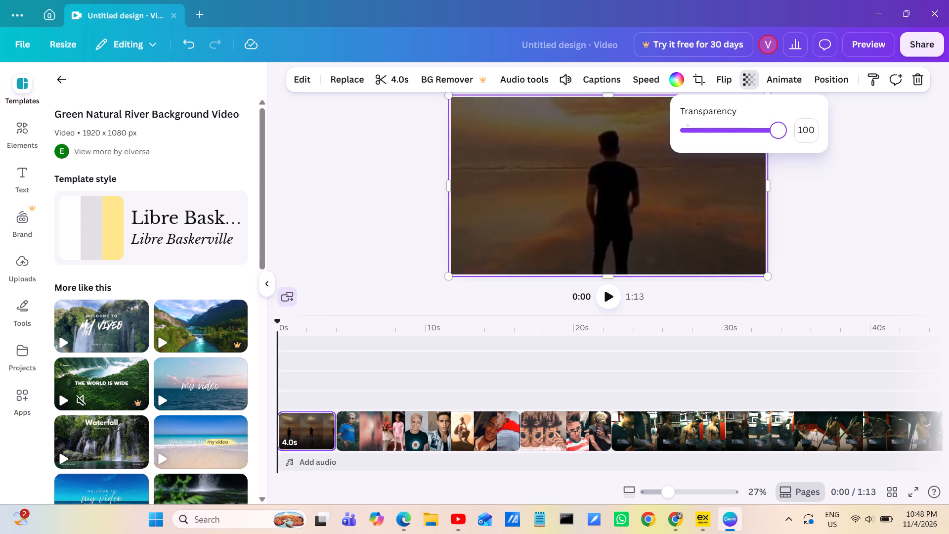
left_click_drag(792, 127, 738, 131)
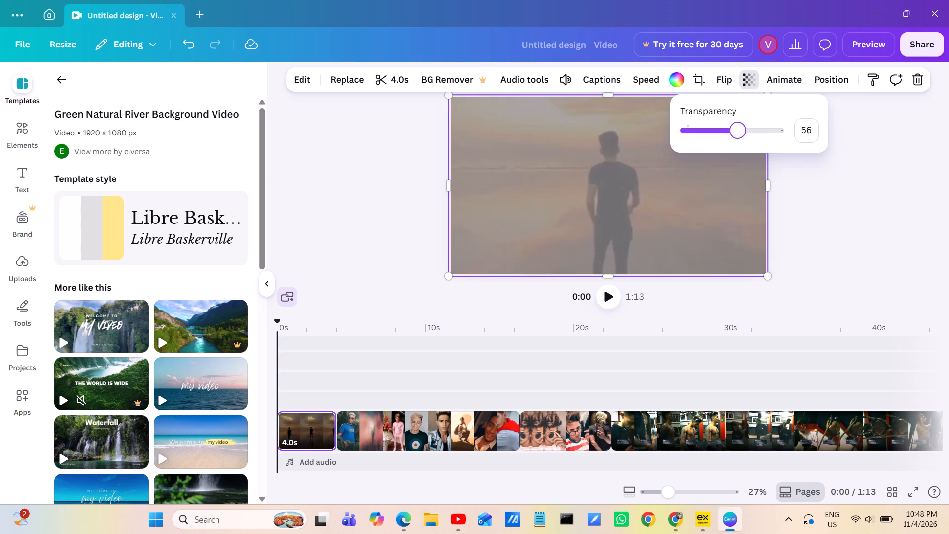
left_click(738, 131)
left_click(779, 179)
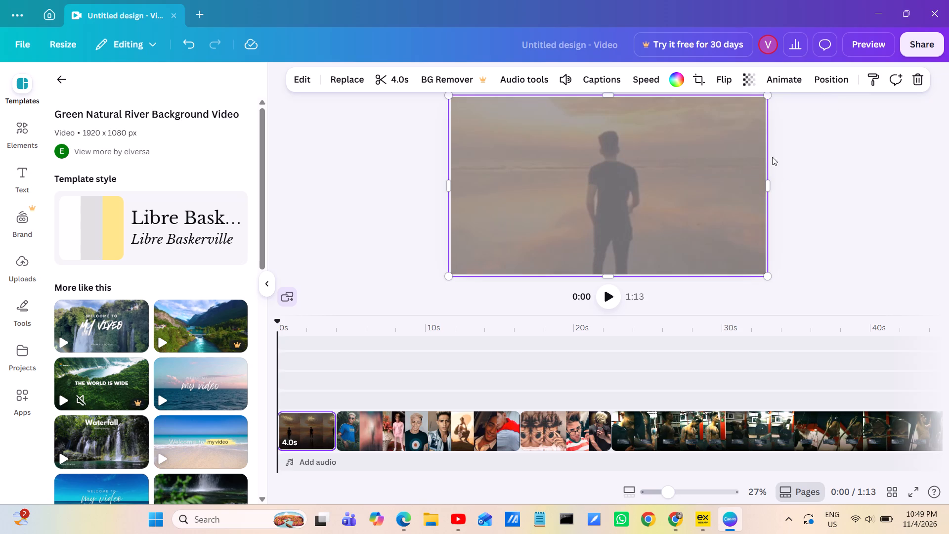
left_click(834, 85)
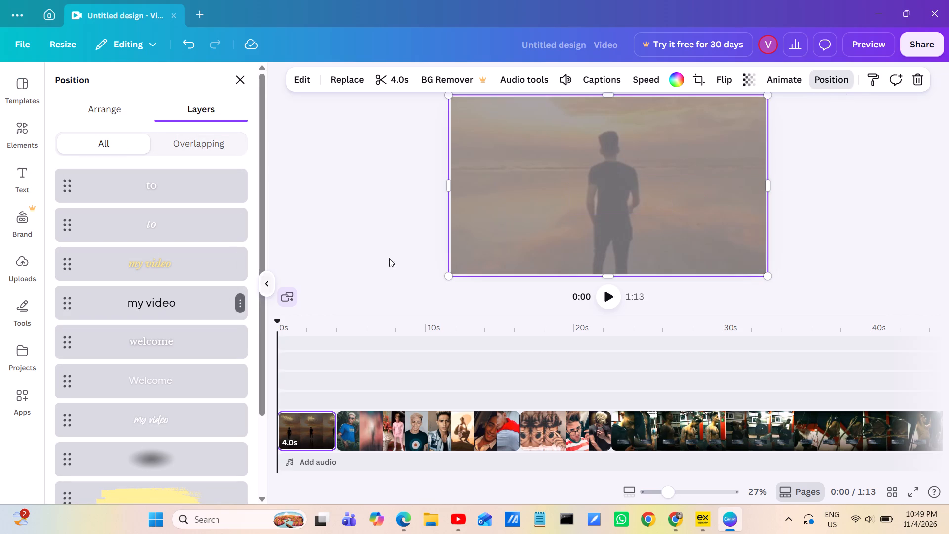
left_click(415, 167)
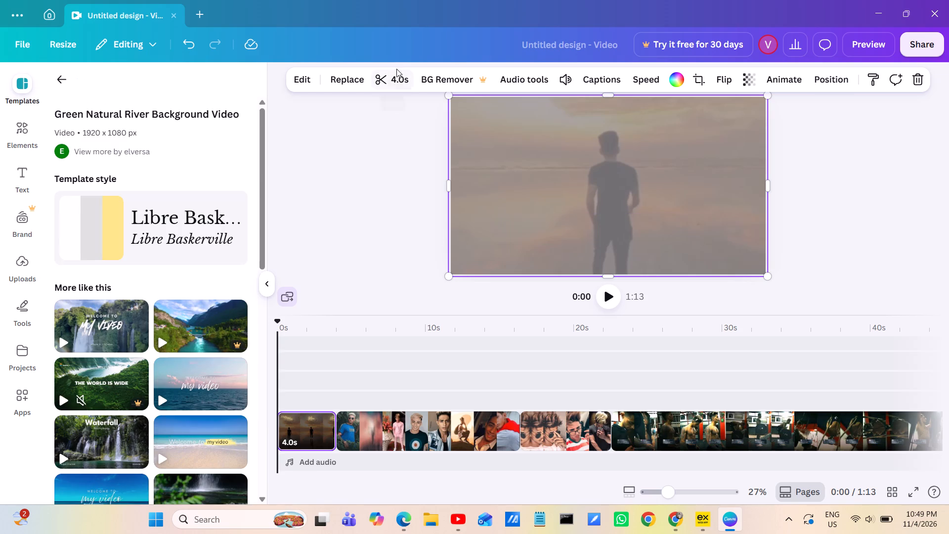
Shift the first clip's trim selection to an earlier part of its footage, keeping the length at 4.0 s.
left_click(390, 74)
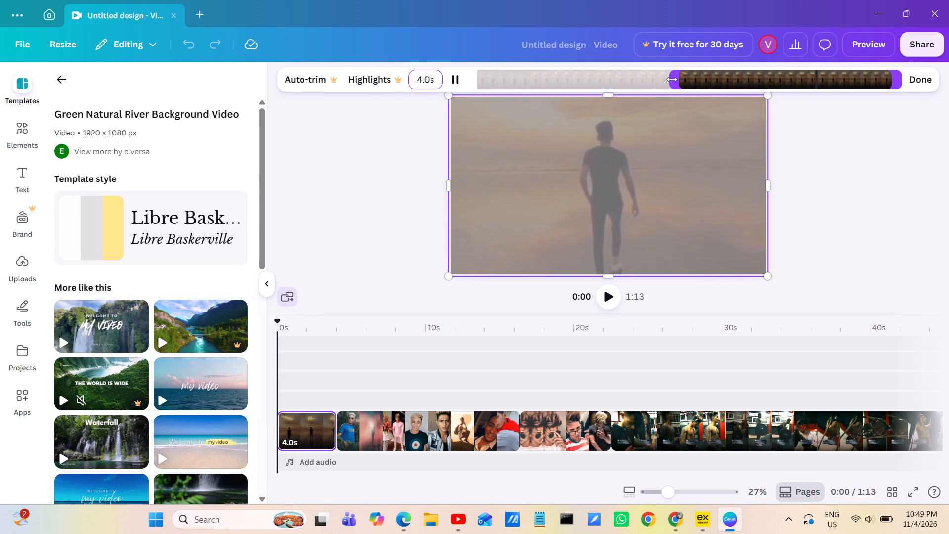
left_click_drag(679, 82, 583, 79)
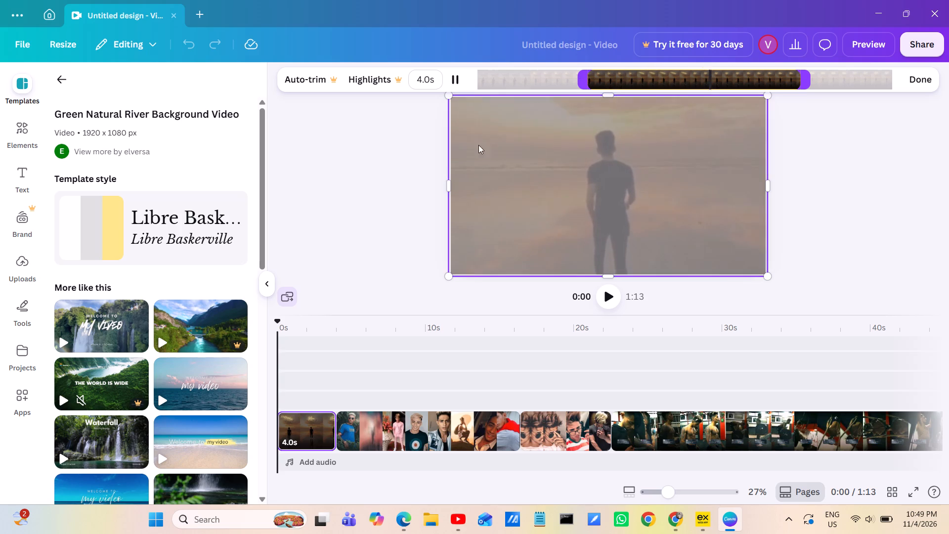
left_click(921, 75)
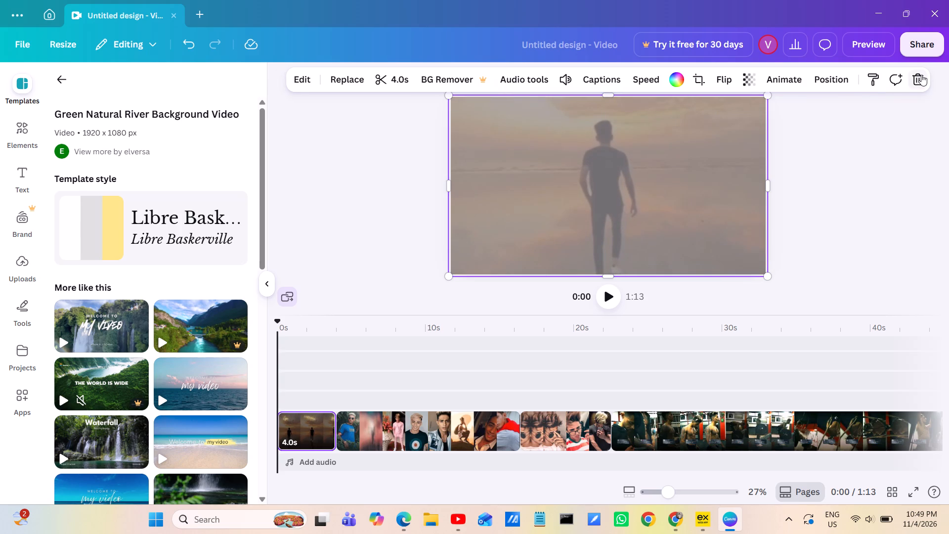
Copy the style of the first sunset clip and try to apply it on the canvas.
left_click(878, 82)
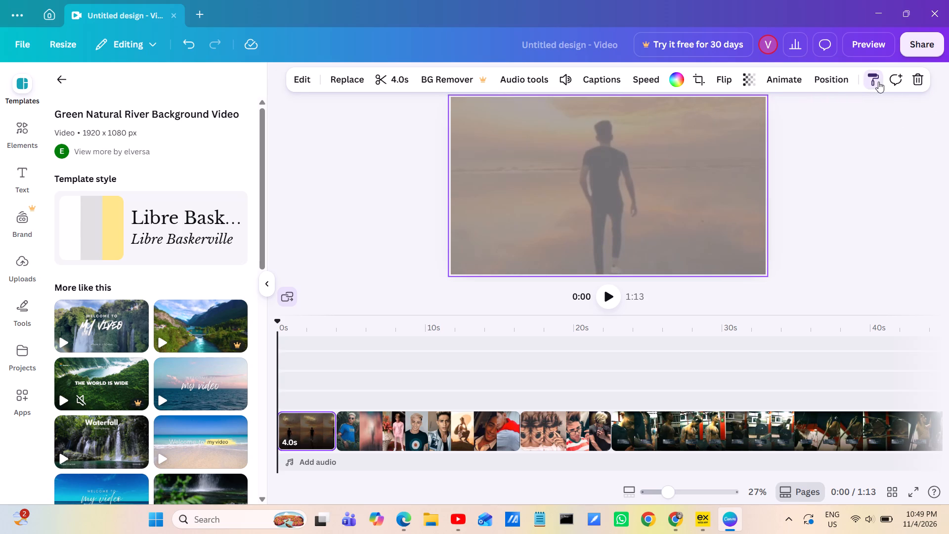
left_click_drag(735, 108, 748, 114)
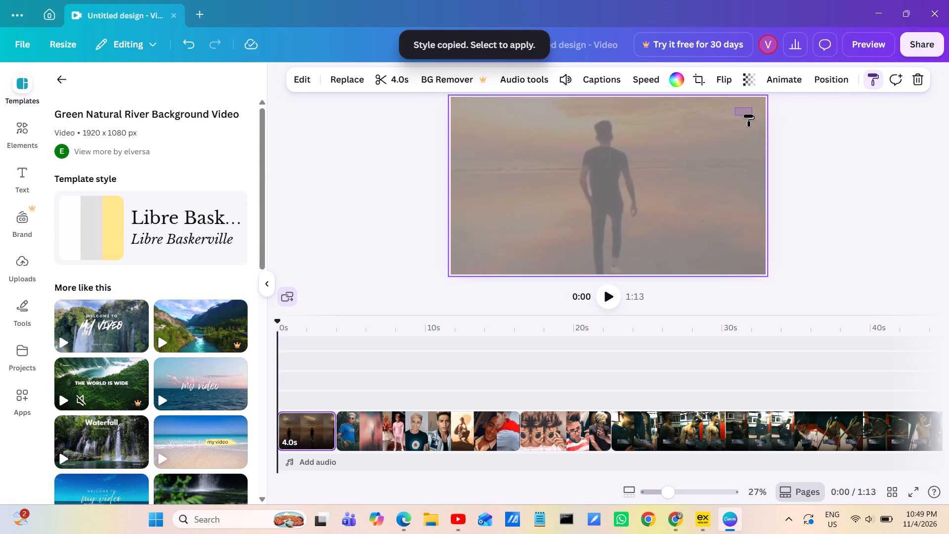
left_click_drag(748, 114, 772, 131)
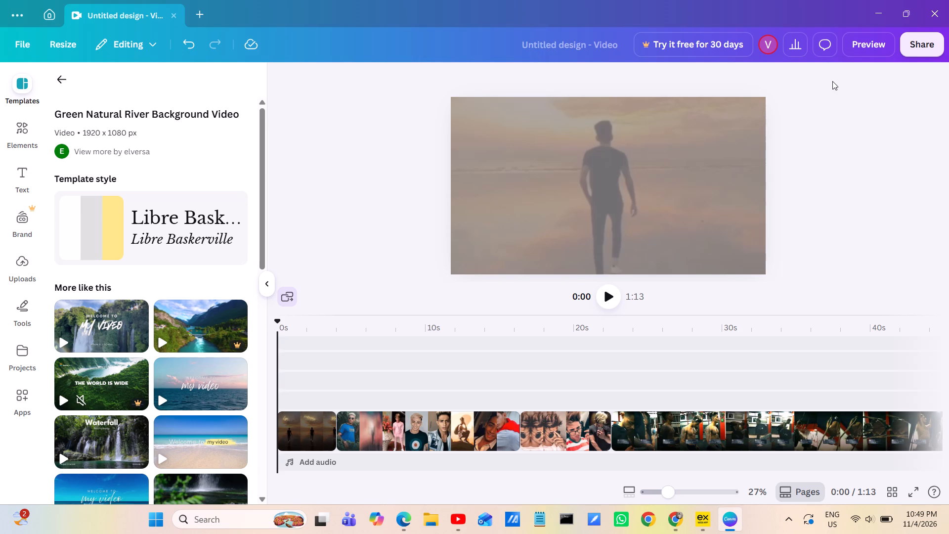
Play the video from the beginning to review the edited clips in sequence.
left_click(832, 81)
left_click(606, 293)
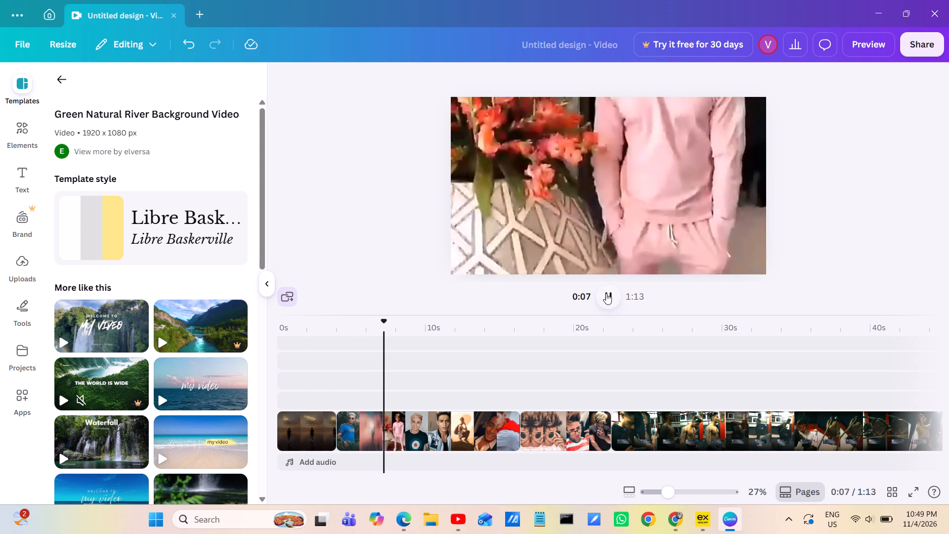
scroll(592, 190, "up", 2)
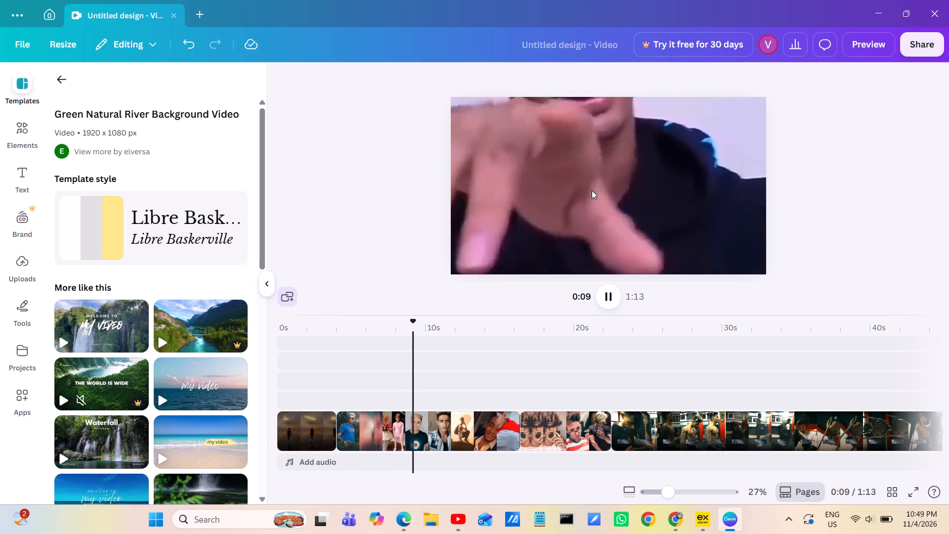
scroll(592, 190, "up", 1)
scroll(592, 190, "down", 1)
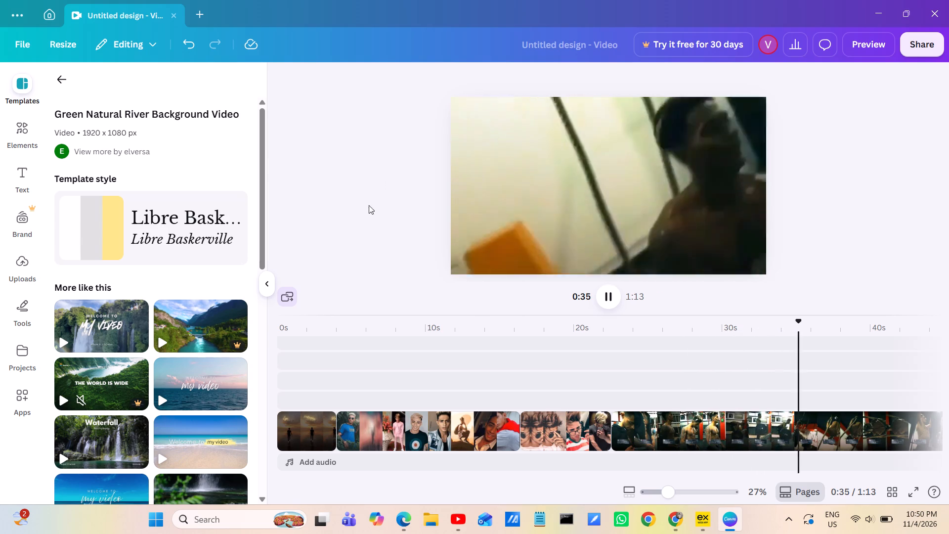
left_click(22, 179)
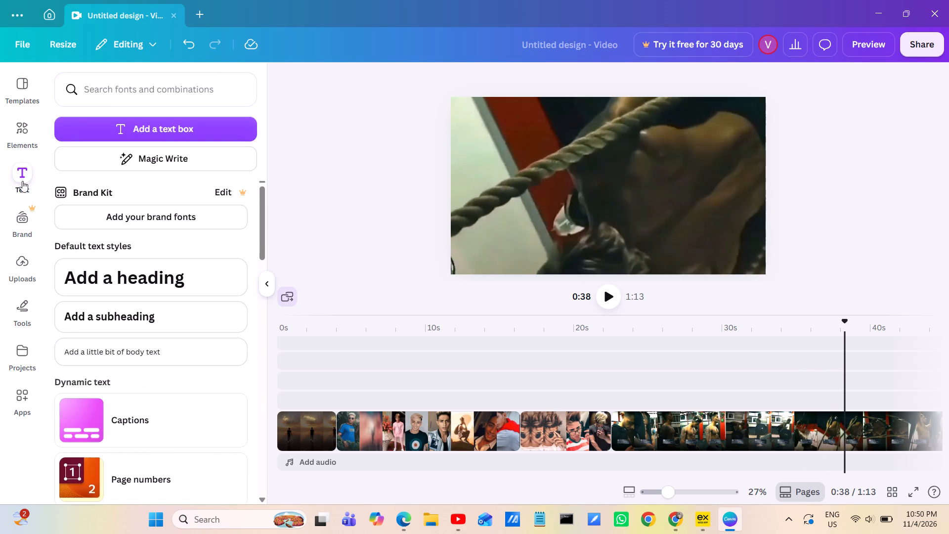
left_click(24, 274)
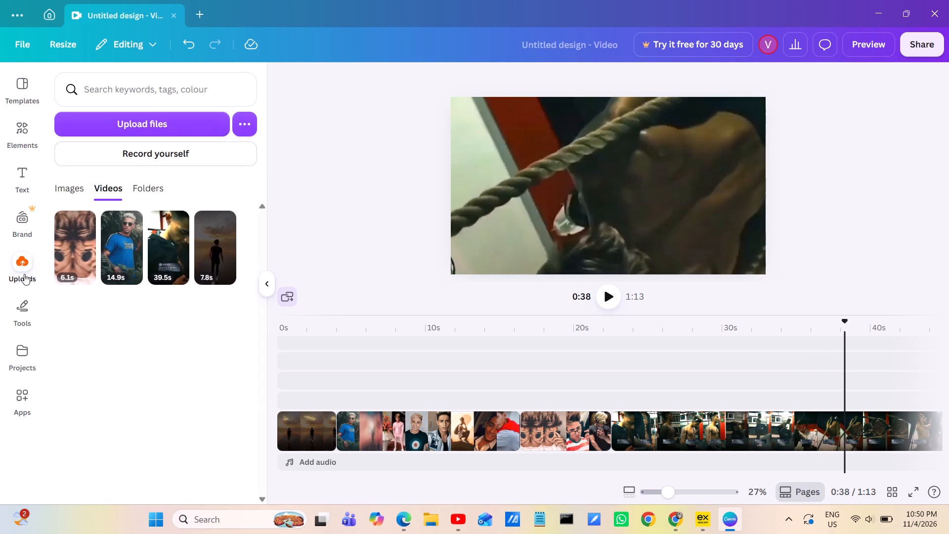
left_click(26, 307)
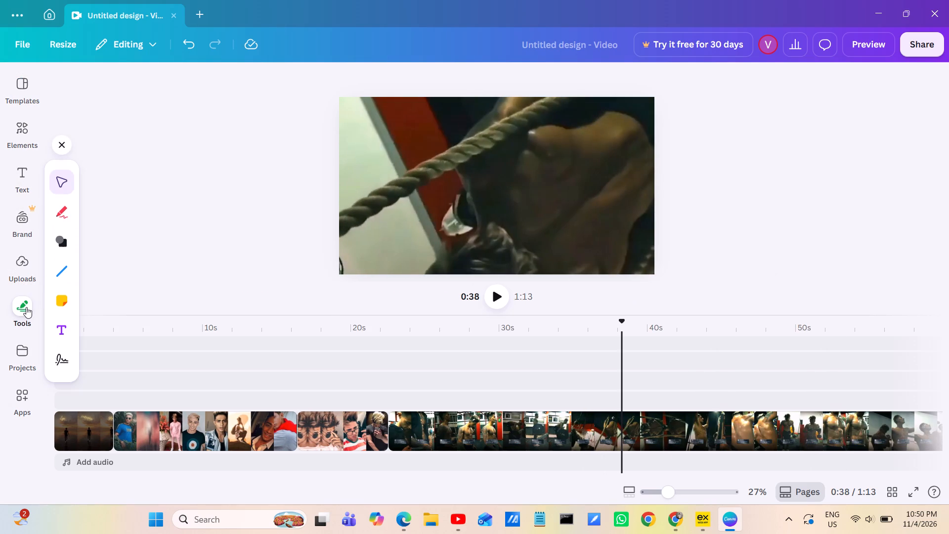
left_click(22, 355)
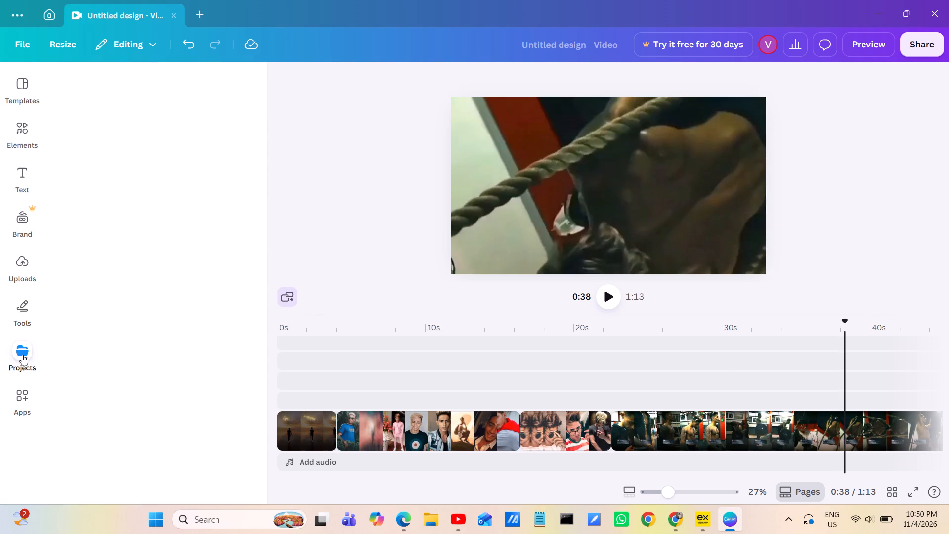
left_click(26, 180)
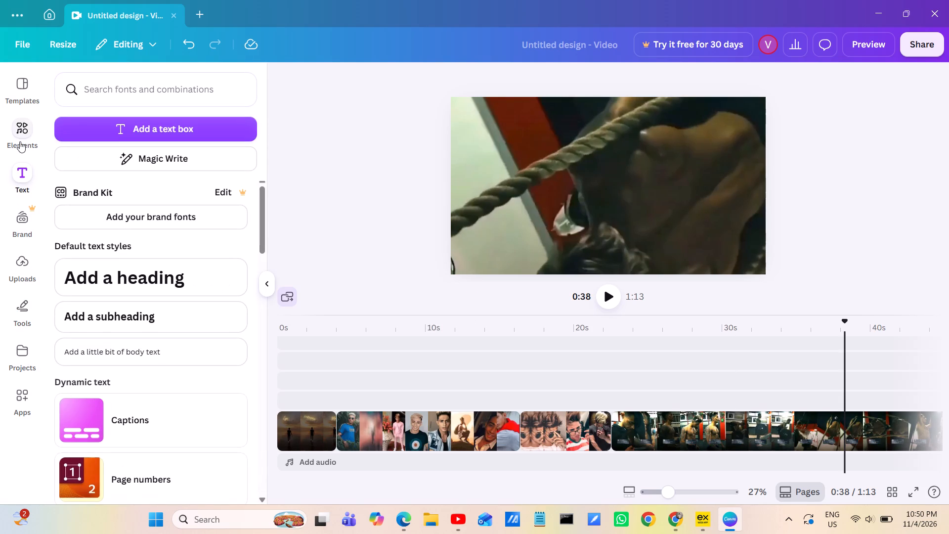
Find the Soft Background track among the audio elements and add it to the timeline at 0:38.
left_click(20, 141)
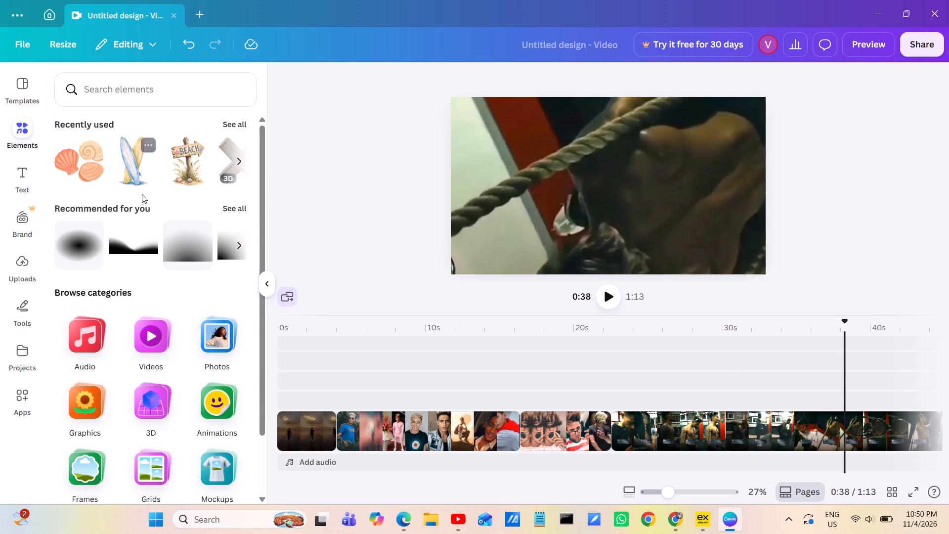
scroll(180, 313, "down", 2)
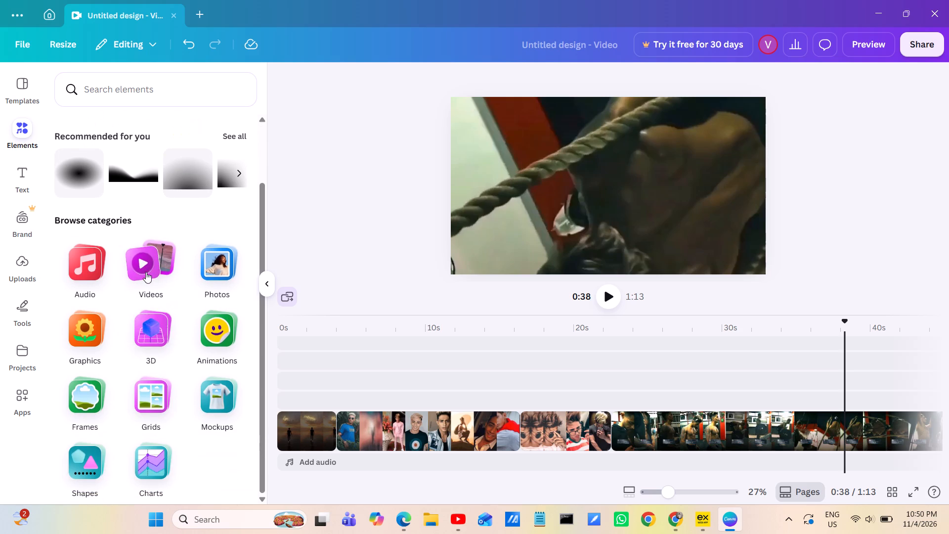
left_click(92, 268)
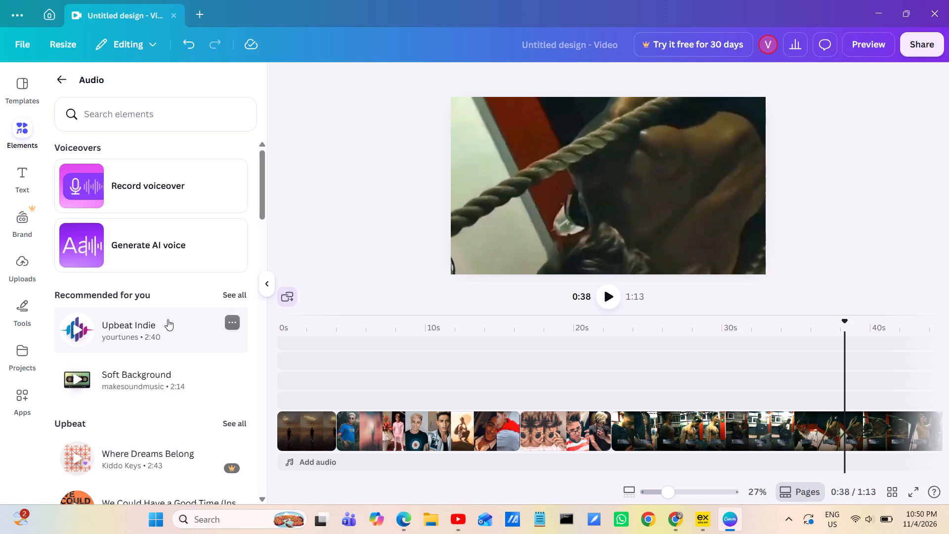
scroll(168, 319, "down", 4)
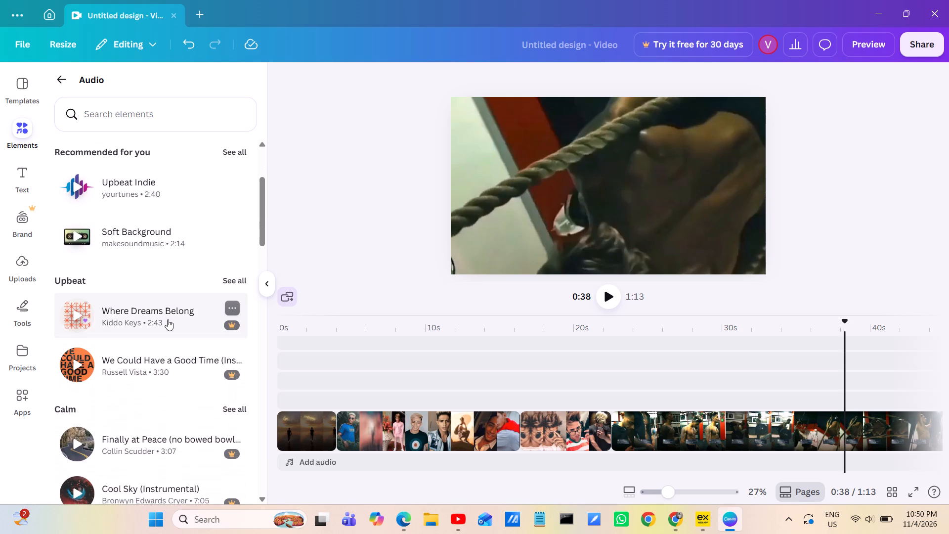
scroll(168, 319, "down", 1)
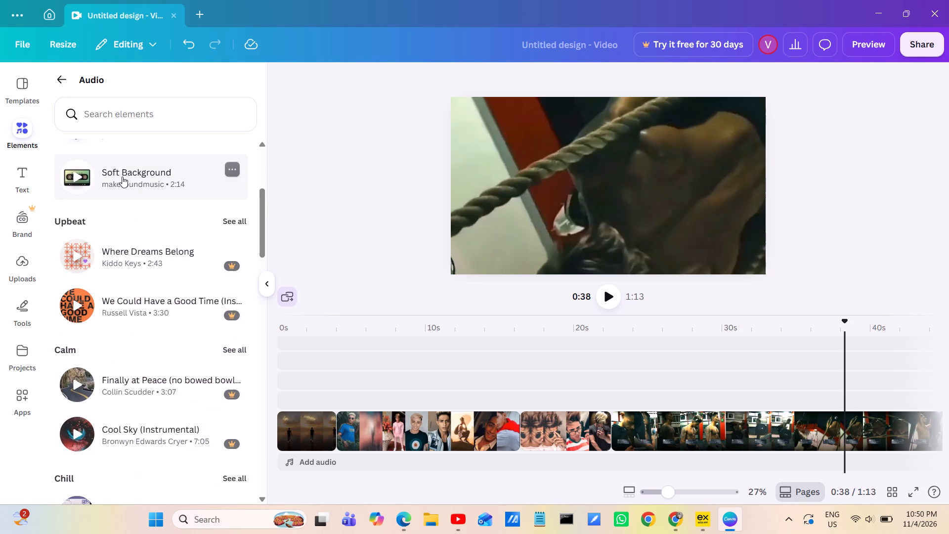
left_click(122, 175)
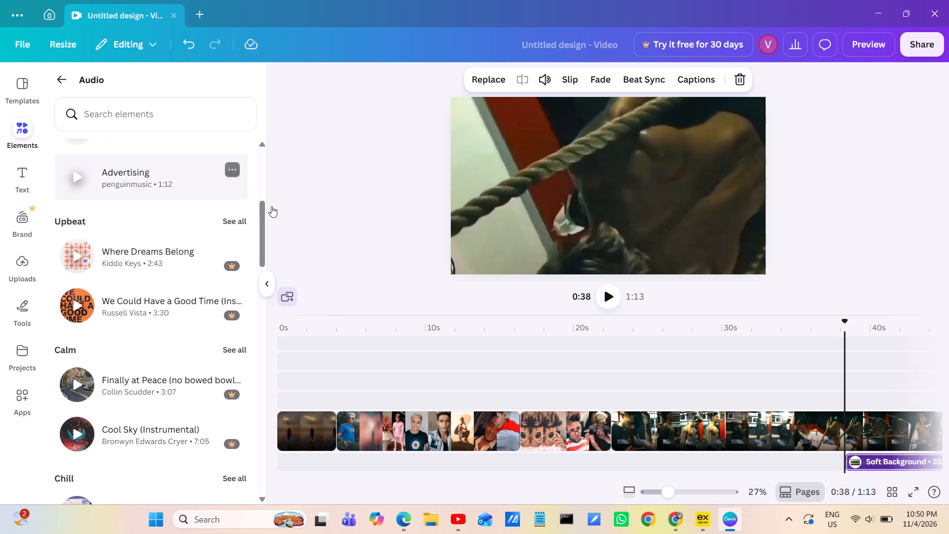
Play the video from 0:38 to its end to review it with the Soft Background music.
left_click(611, 298)
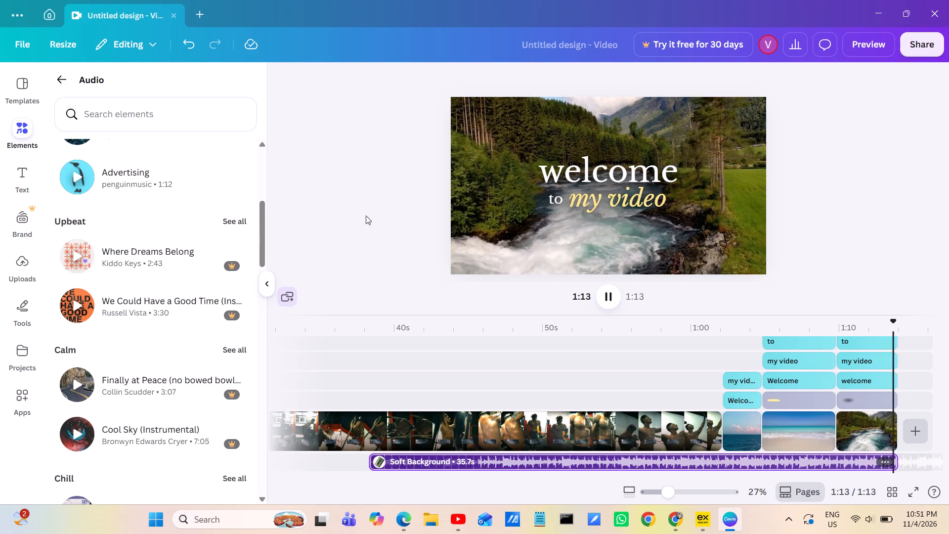
scroll(158, 230, "up", 3)
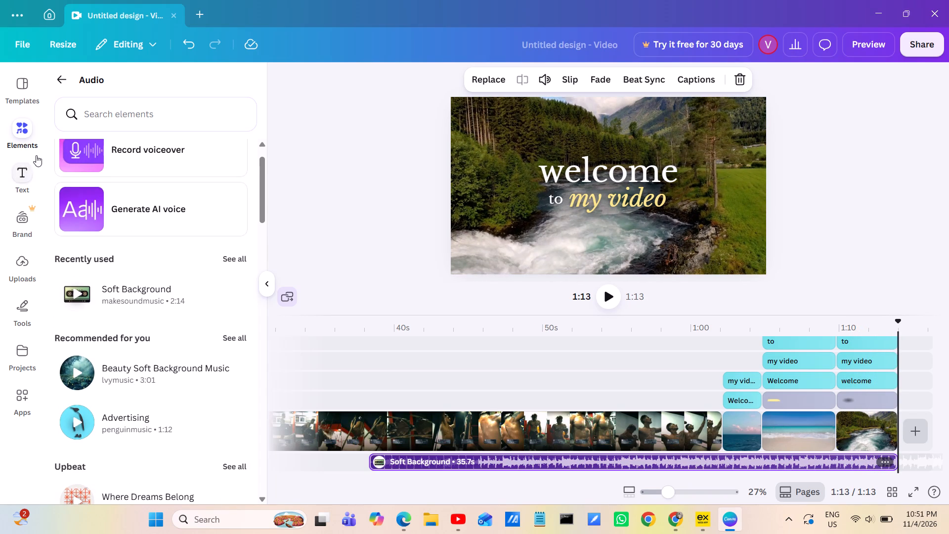
Append the Green White Nature Waterfall Background Video and Green and White Natural Waterfall Video templates as pages at the end.
left_click(23, 89)
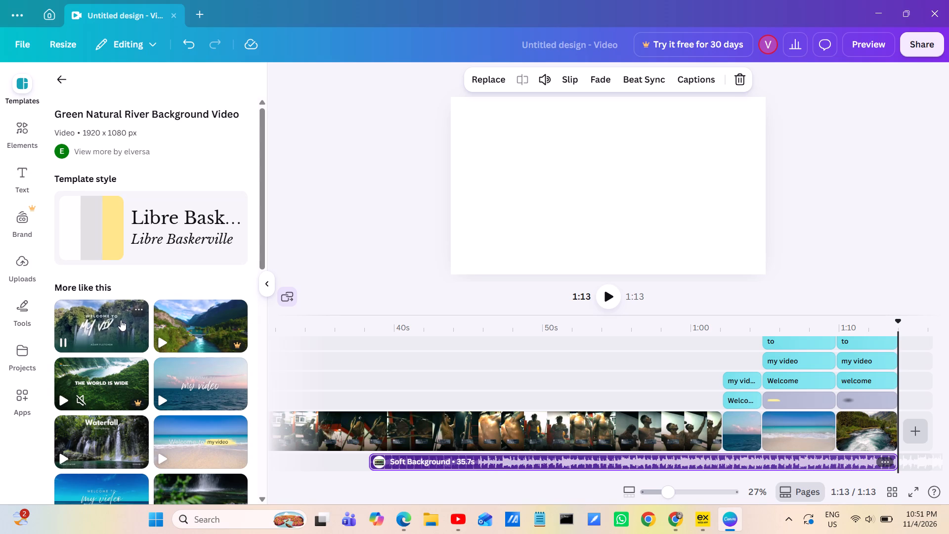
left_click(108, 323)
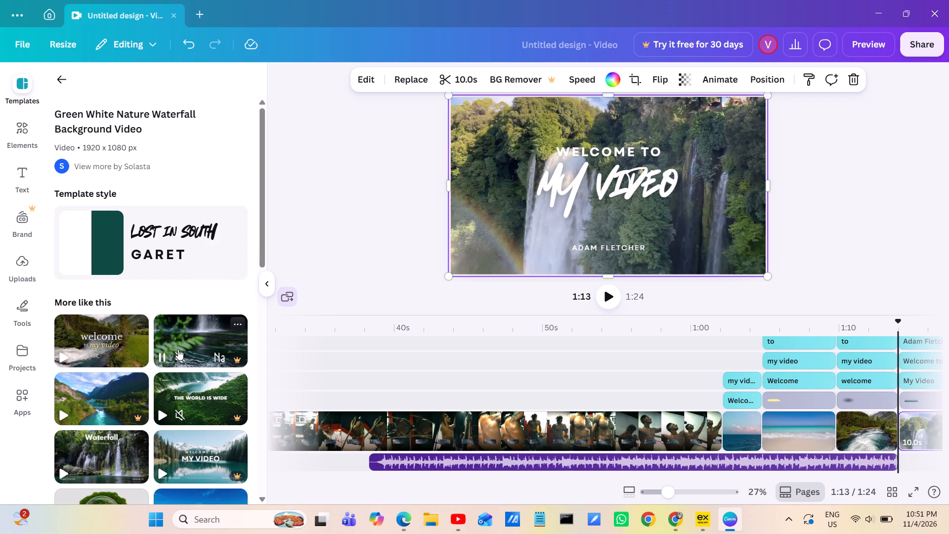
scroll(144, 373, "down", 3)
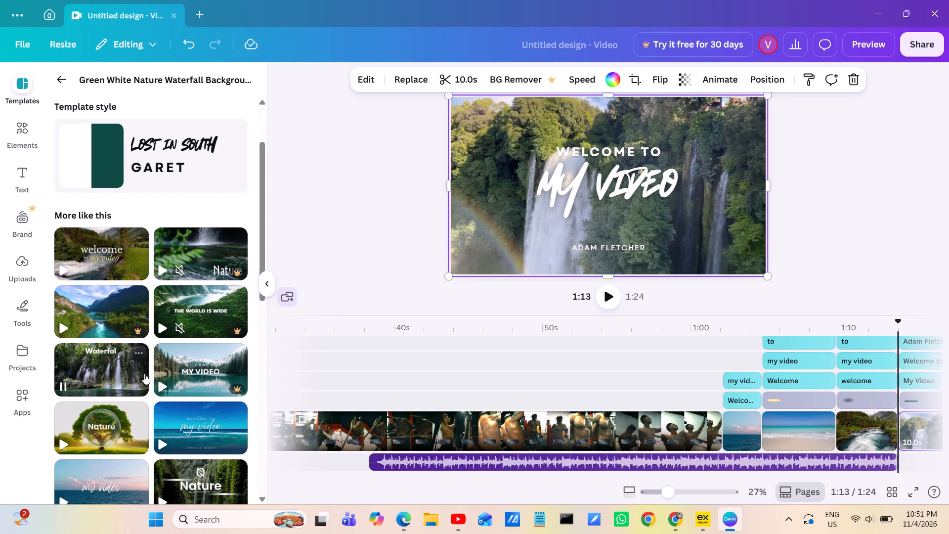
scroll(144, 373, "down", 1)
left_click(103, 333)
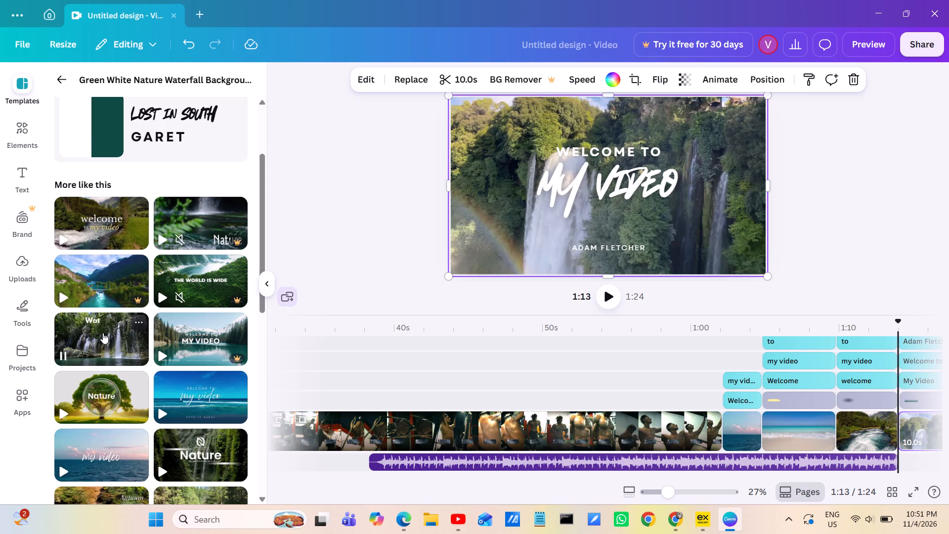
Append the Blue Natural Beach Background Video template as a page after the second waterfall page.
scroll(103, 333, "down", 3)
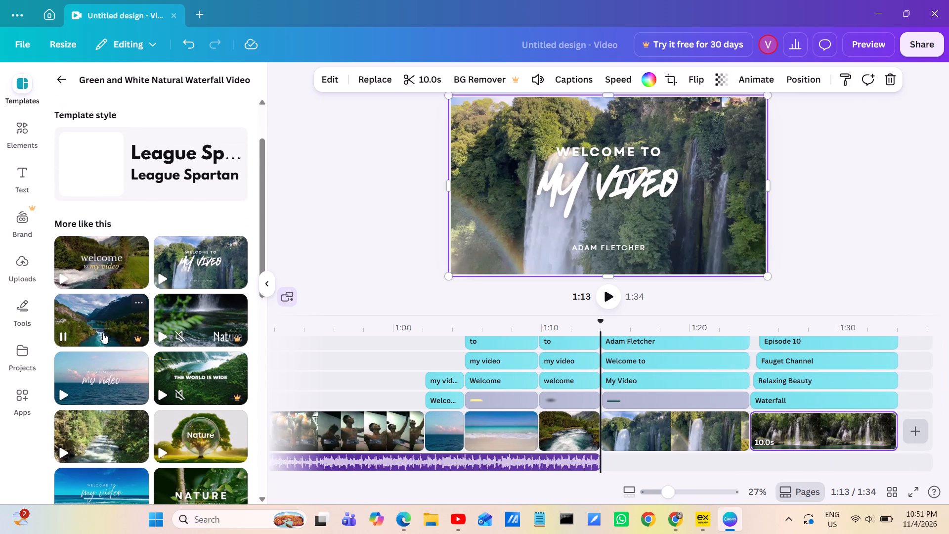
scroll(103, 333, "down", 1)
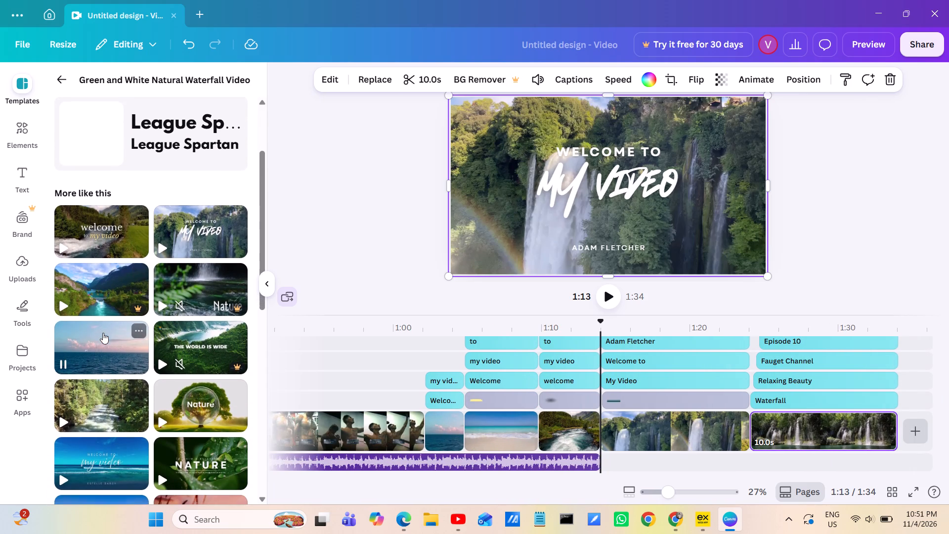
scroll(103, 333, "down", 1)
left_click(103, 333)
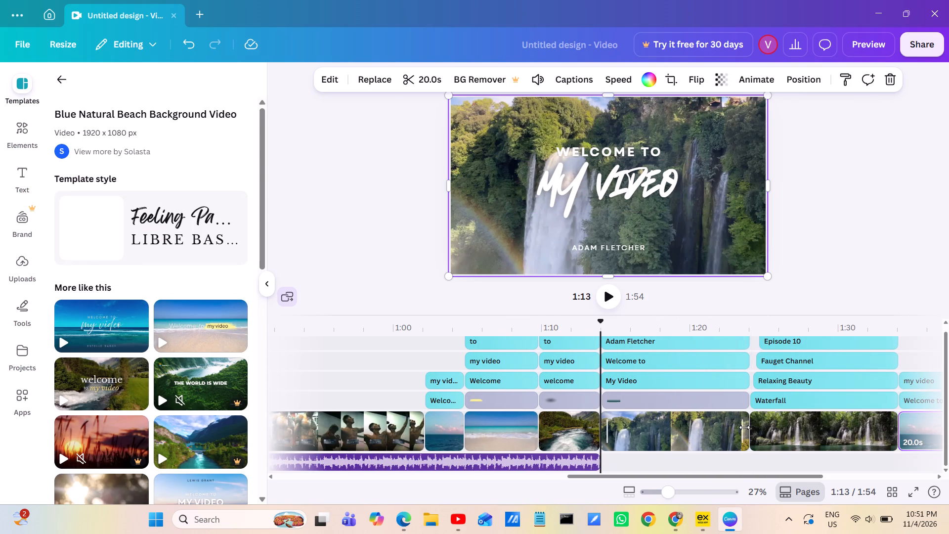
Trim the ends of the first waterfall page and the two pages before it, setting the river and sandy beach pages to 2.6 s each.
left_click_drag(743, 427, 631, 425)
left_click_drag(595, 429, 572, 427)
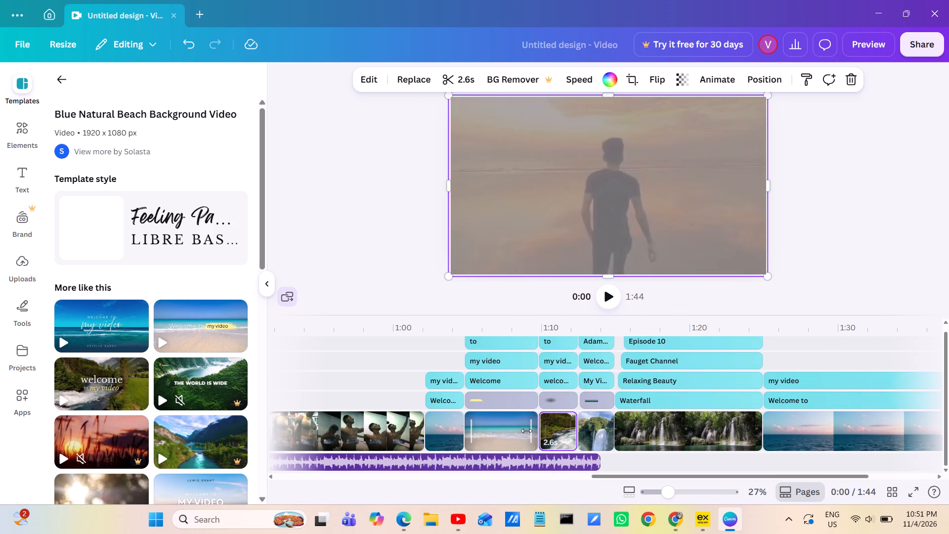
left_click_drag(530, 431, 518, 431)
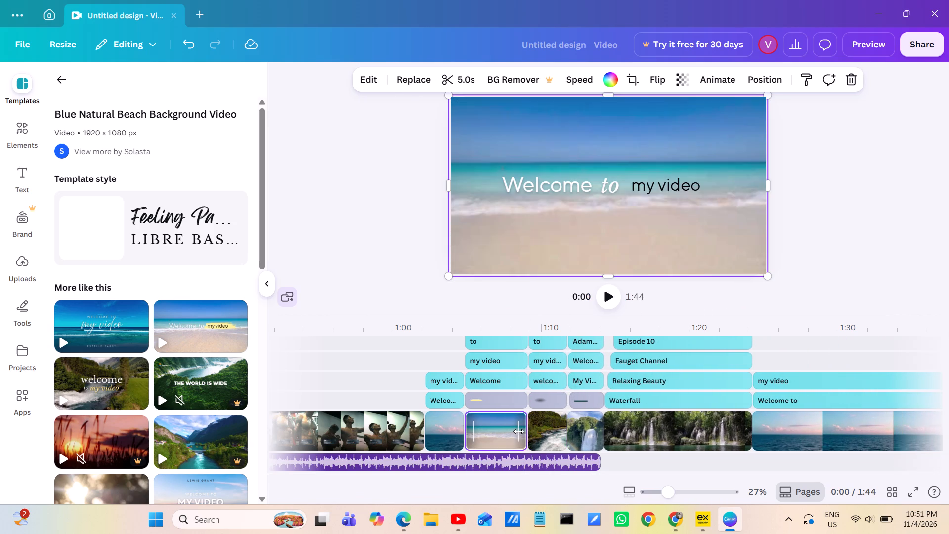
left_click_drag(518, 431, 496, 431)
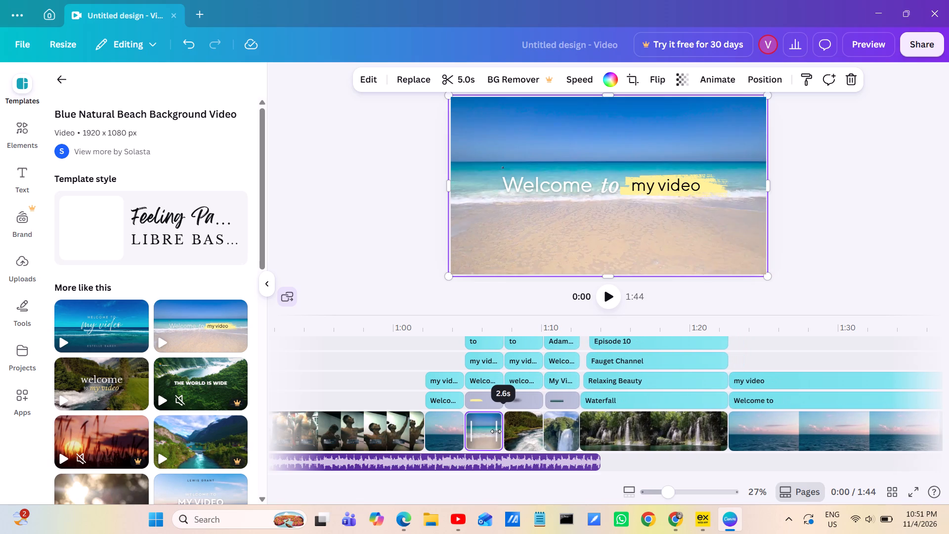
Trim the end of the second waterfall page to 4.3 s and the final ocean page to 4.2 s.
left_click_drag(721, 425, 719, 425)
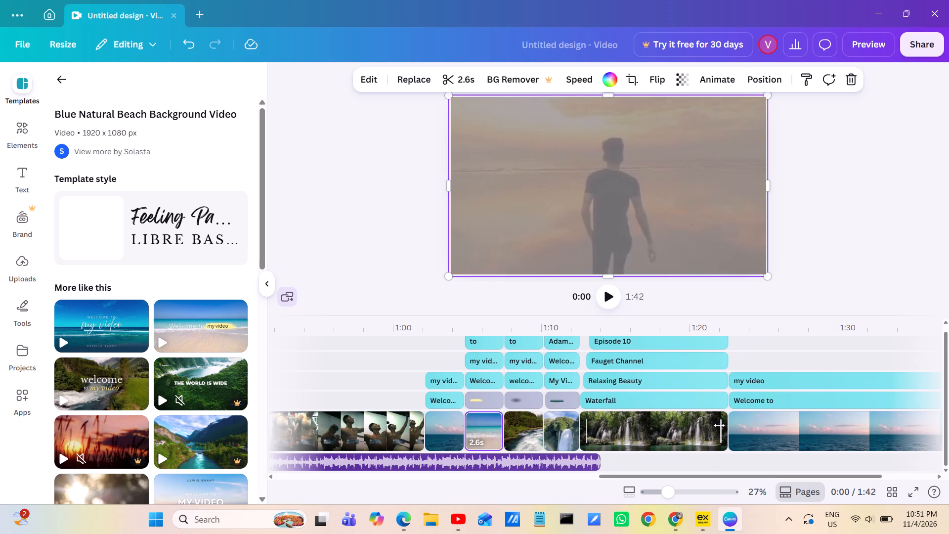
left_click_drag(719, 425, 637, 421)
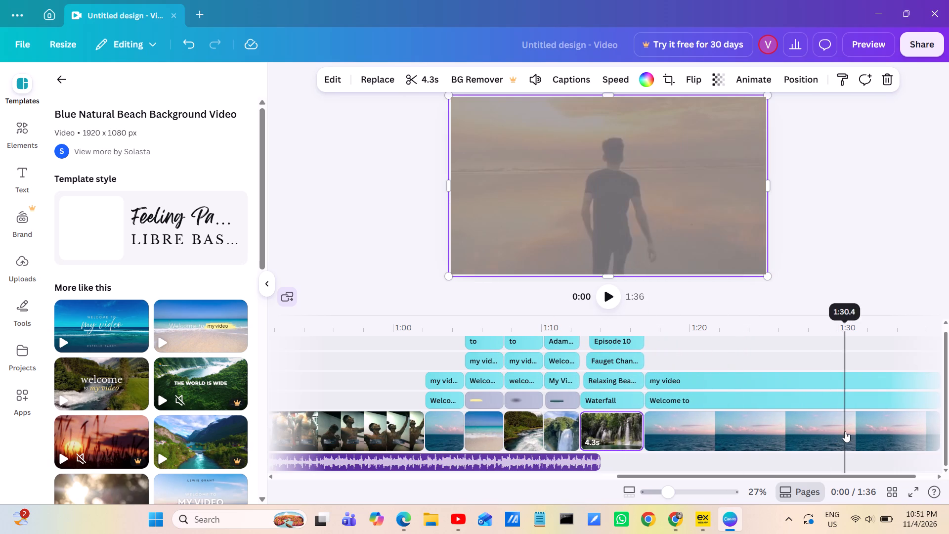
scroll(924, 432, "left", 4)
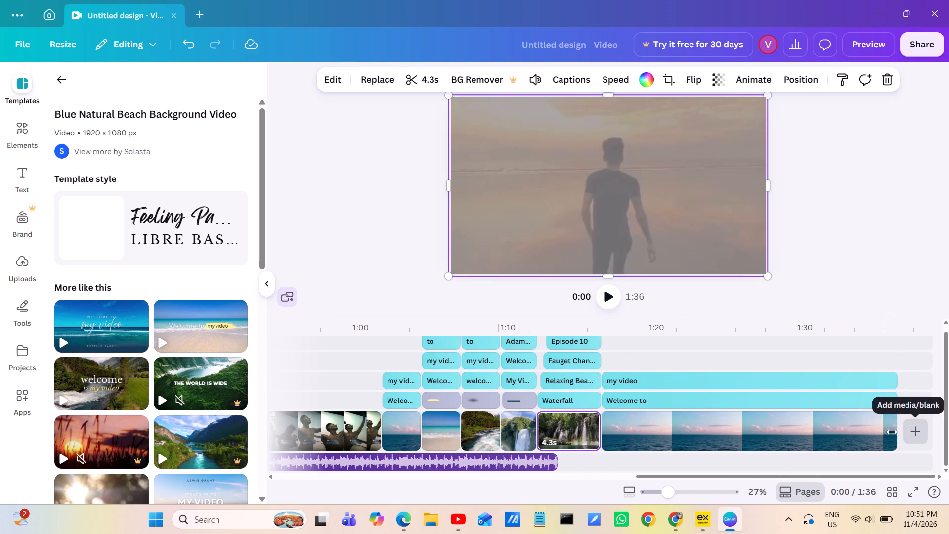
left_click_drag(890, 432, 870, 433)
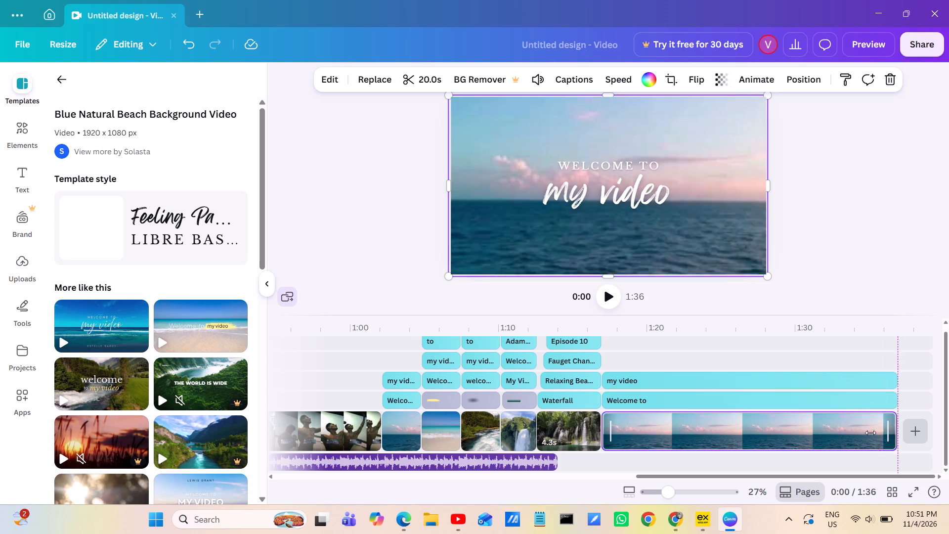
left_click_drag(870, 433, 656, 426)
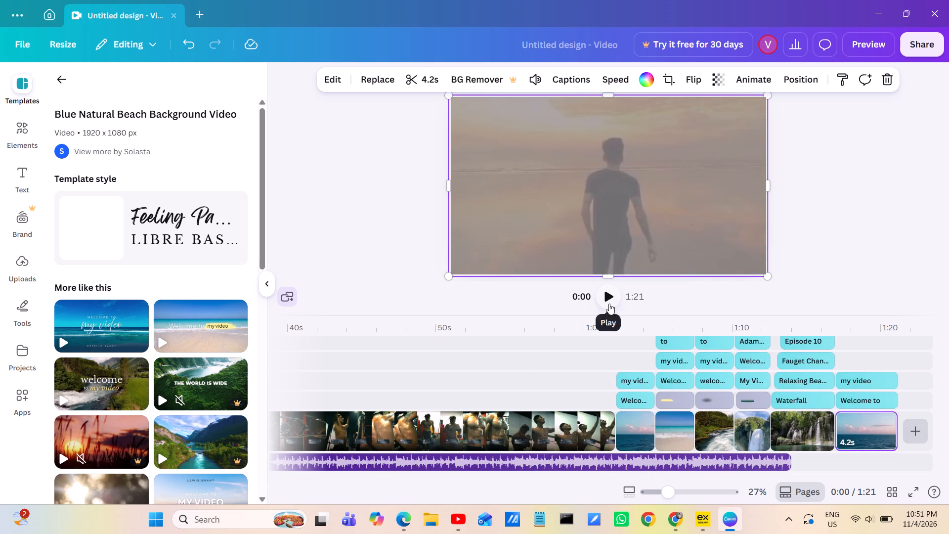
Play the video from the beginning to review the trimmed sequence.
left_click(609, 304)
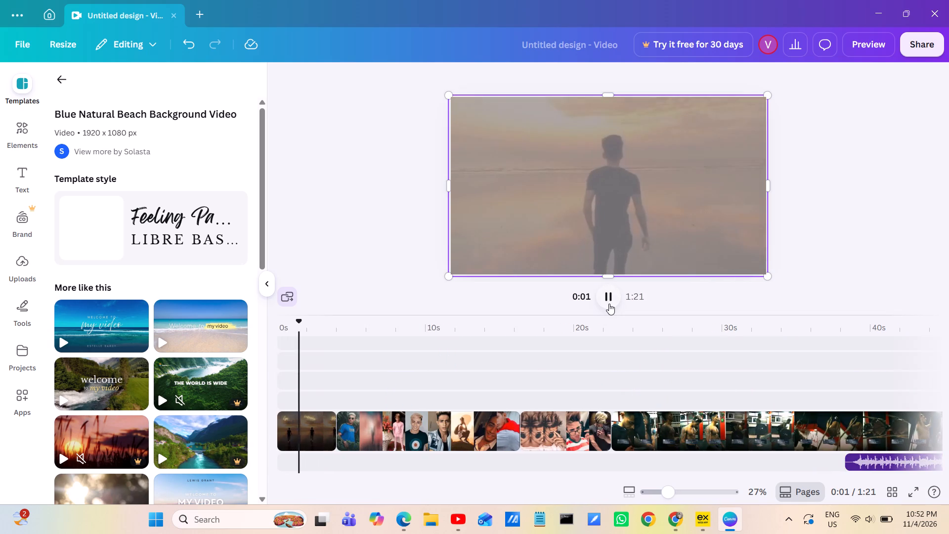
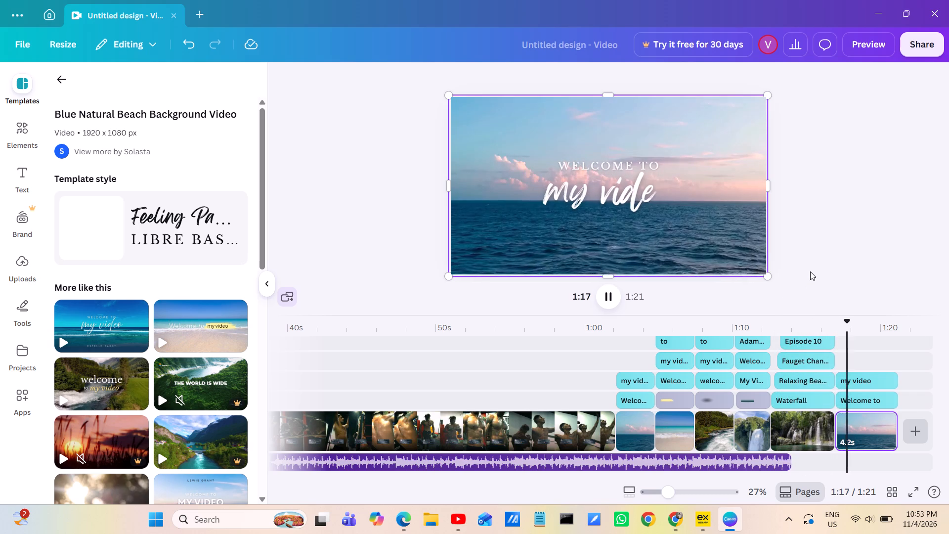
Shorten the final ocean page's title texts, trimming "my video" to 0.7 s and "Welcome to" to 0.1 s.
left_click(859, 379)
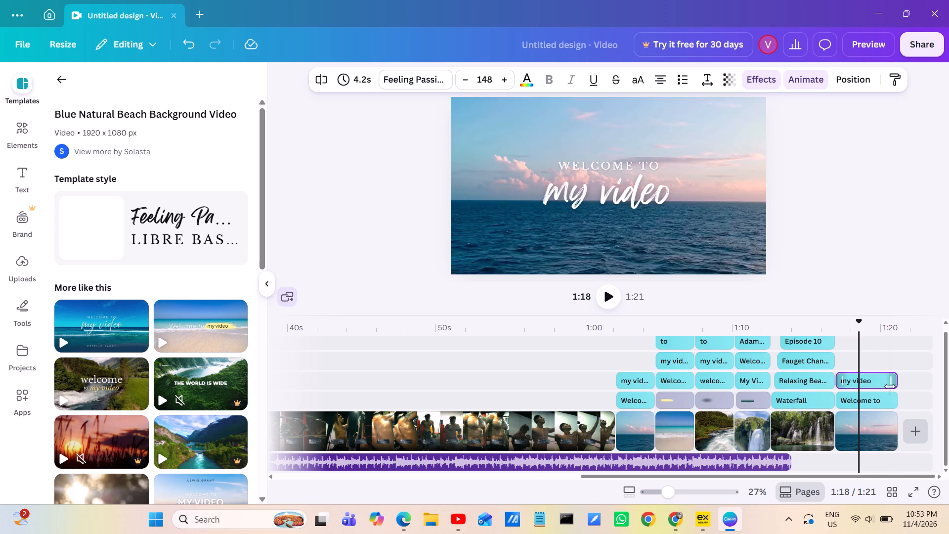
left_click_drag(891, 383, 846, 376)
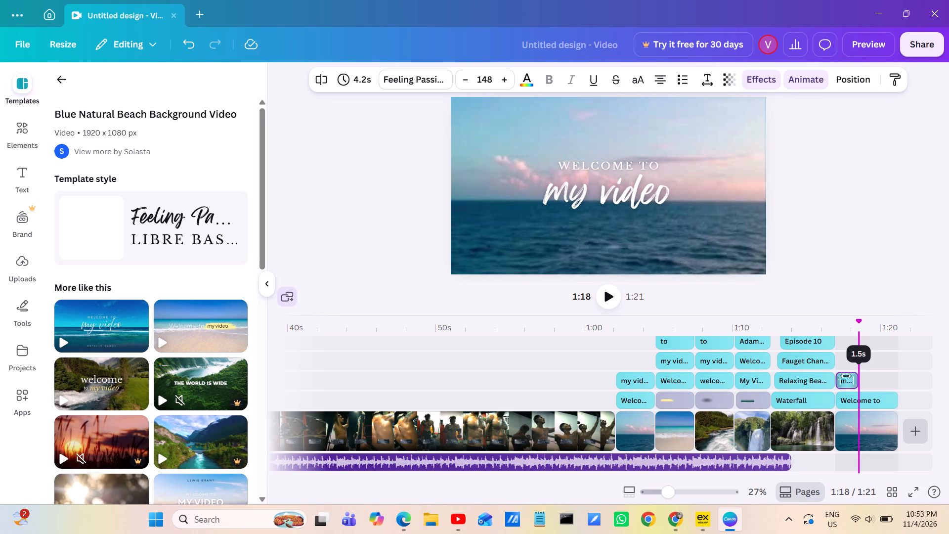
left_click_drag(846, 376, 838, 377)
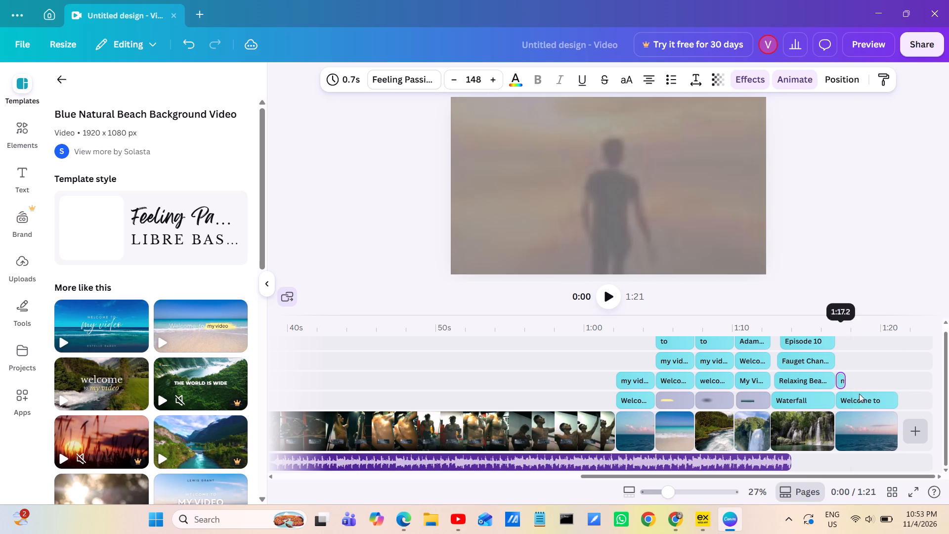
left_click_drag(894, 402, 834, 395)
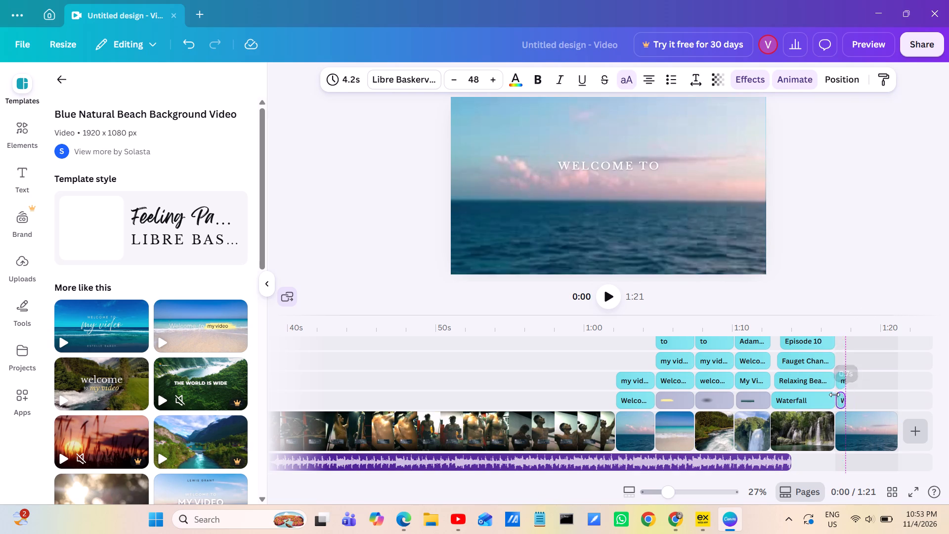
left_click_drag(834, 395, 829, 395)
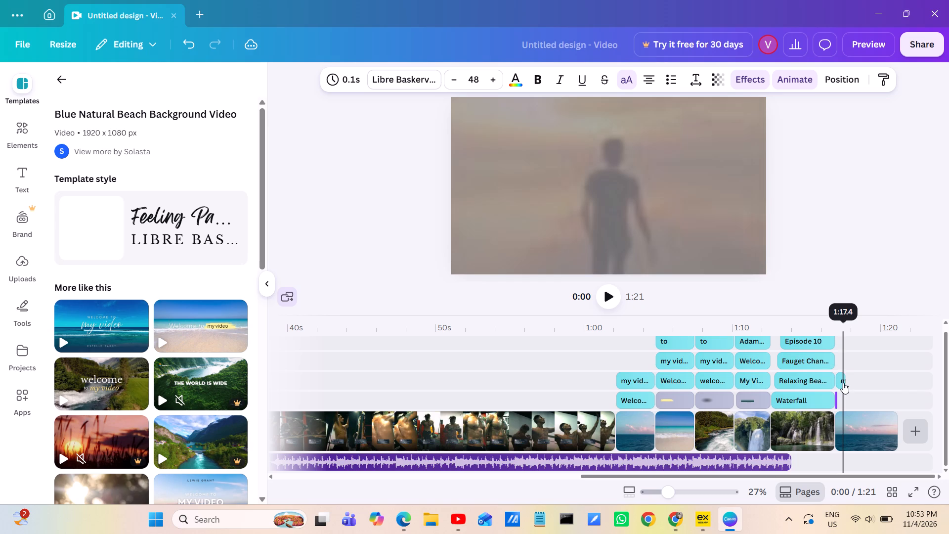
Move the shortened "my video" text off the final ocean page to a separate track near the second waterfall page's end.
left_click(846, 378)
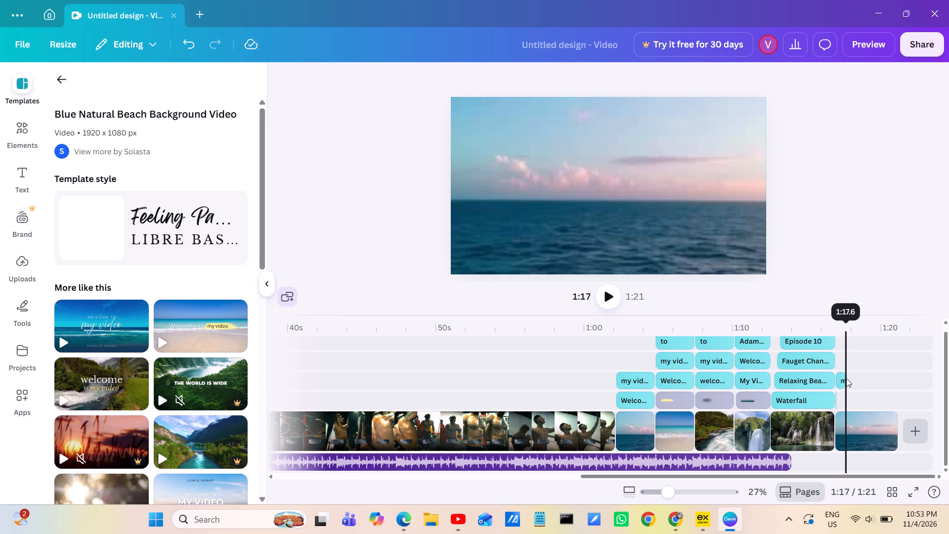
left_click(844, 378)
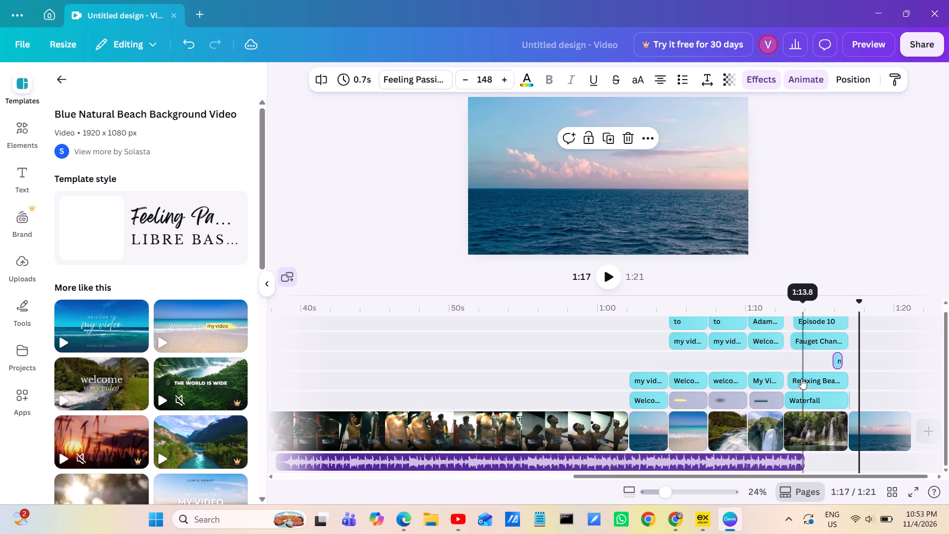
scroll(815, 351, "down", 1)
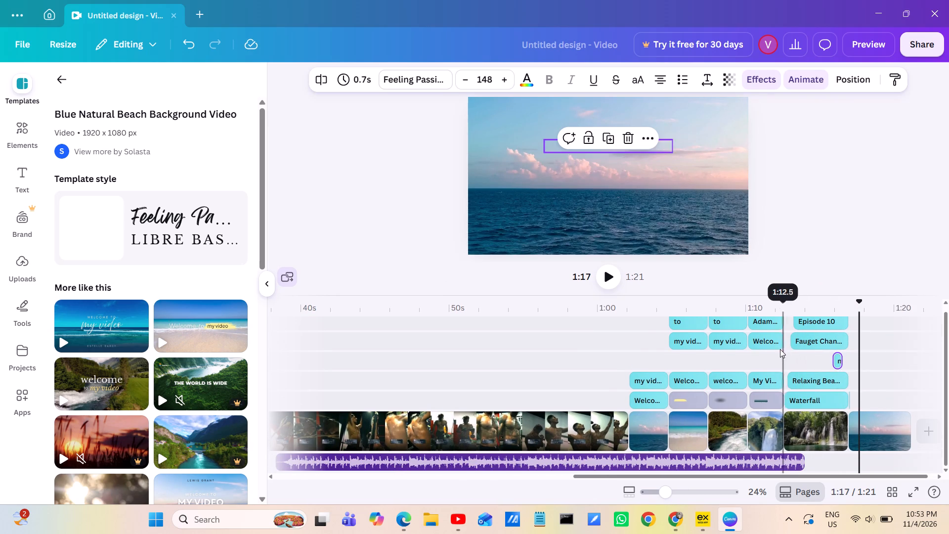
Play the final ocean page through to the video's end and restart playback from the beginning.
left_click(605, 276)
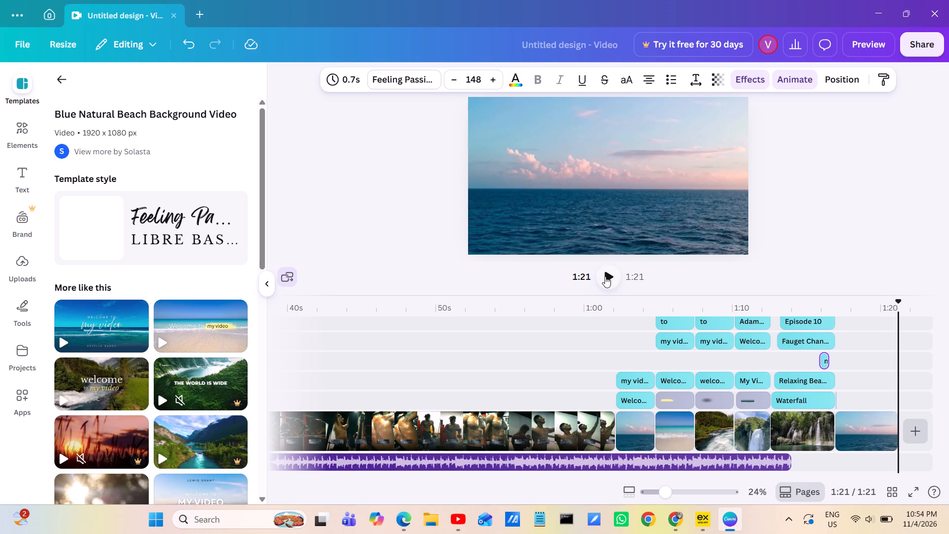
left_click(605, 276)
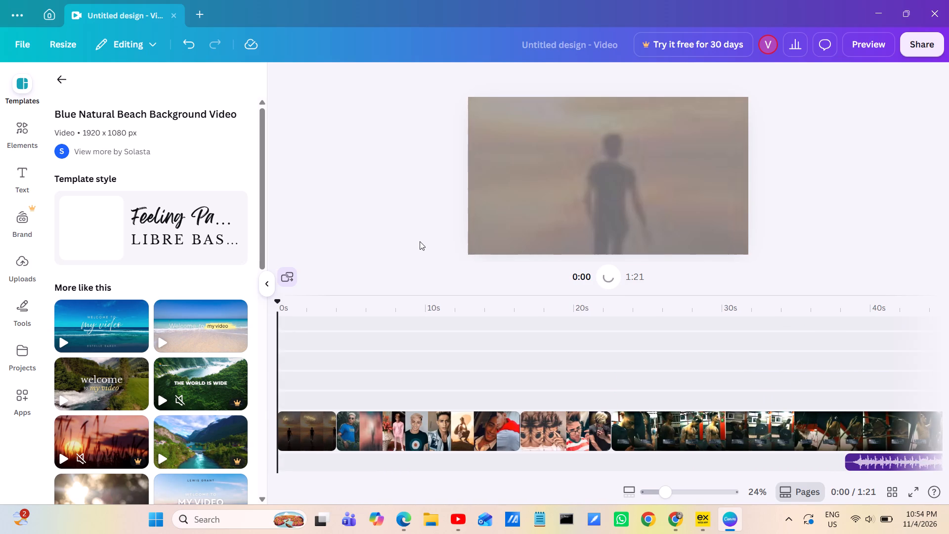
Minimize the video editor and launch the Kuro app from the desktop.
left_click(873, 8)
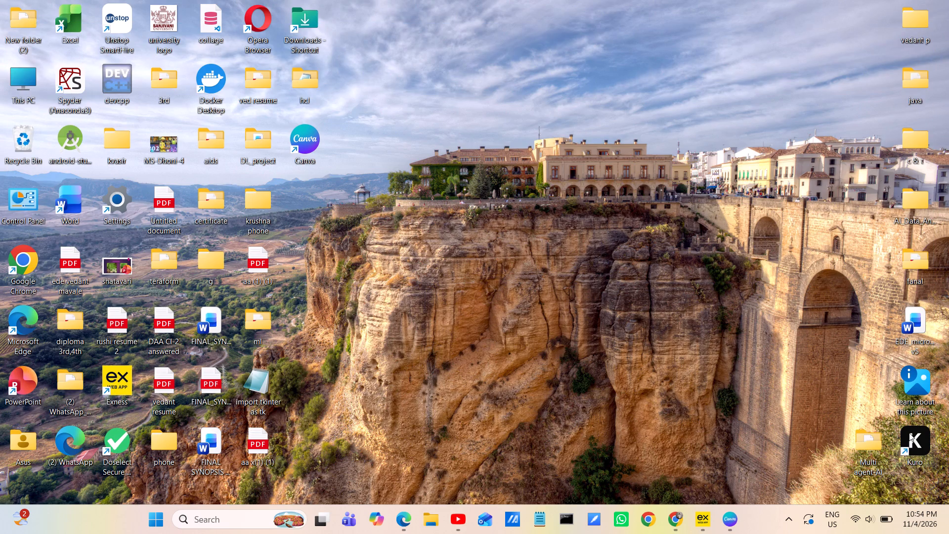
double_click(915, 437)
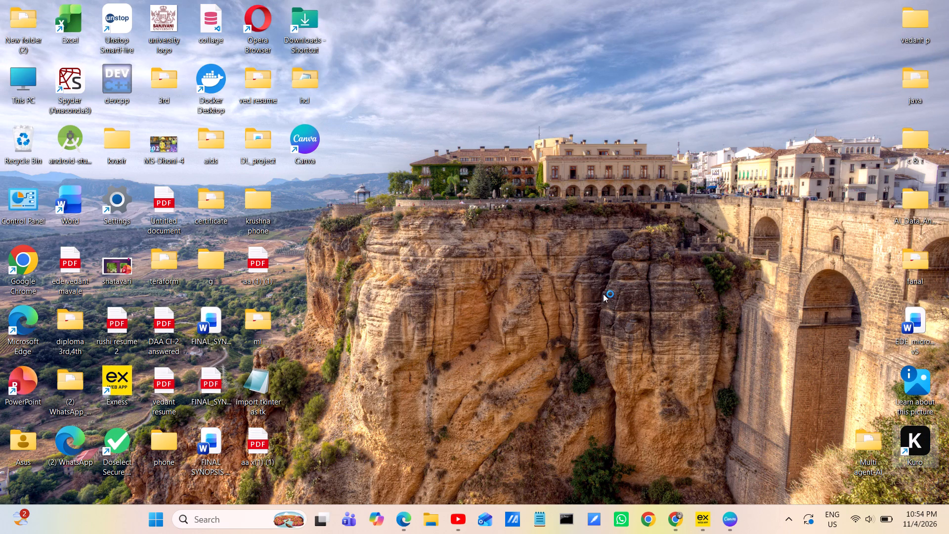
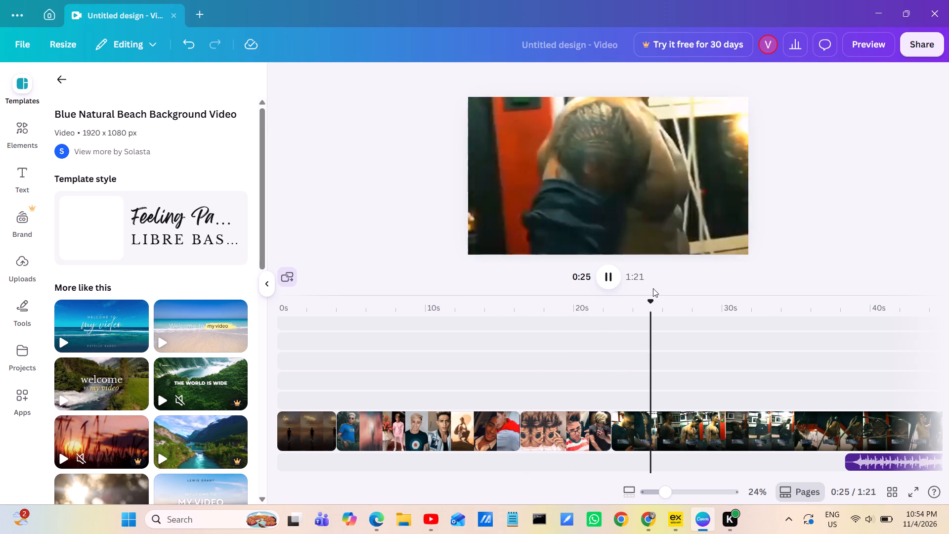
Watch the playing video through to its end, following the clips and template pages along the timeline.
left_click_drag(810, 276, 744, 264)
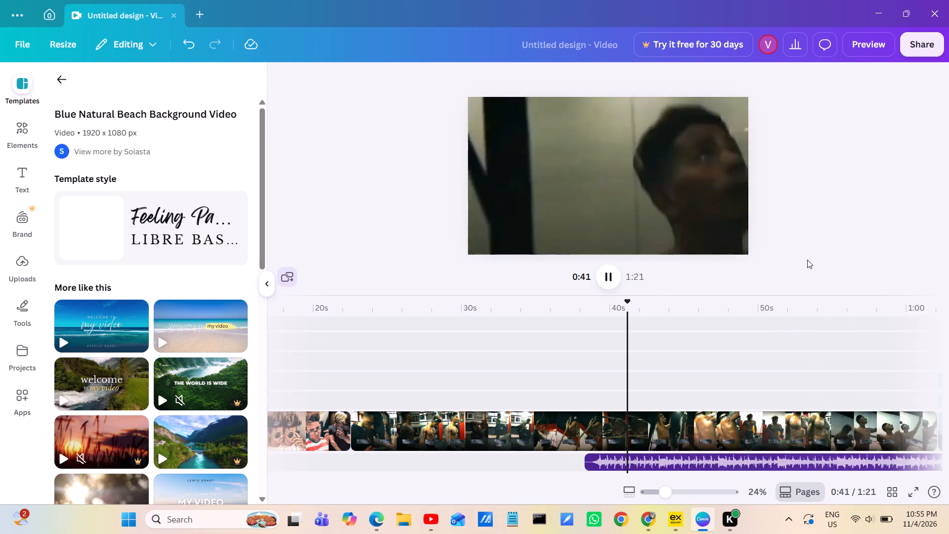
scroll(804, 317, "left", 3)
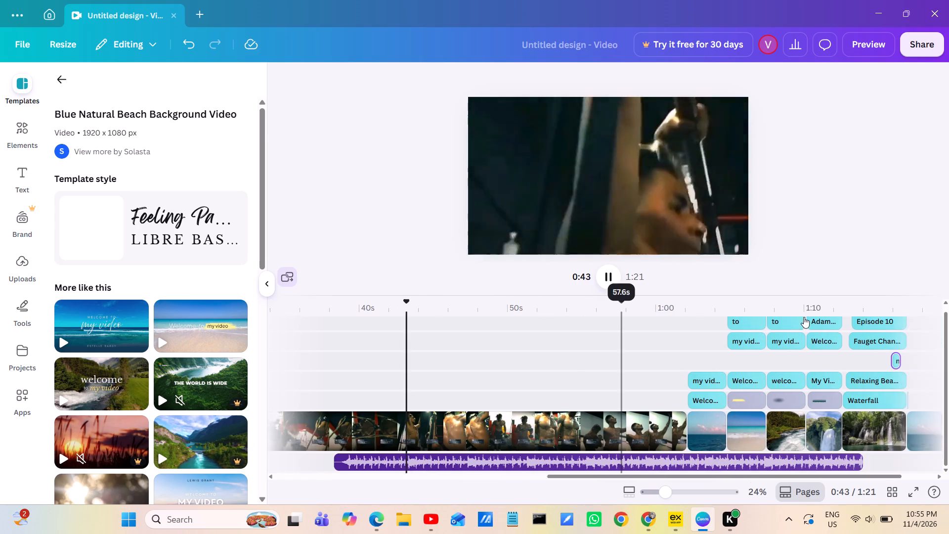
scroll(804, 317, "left", 1)
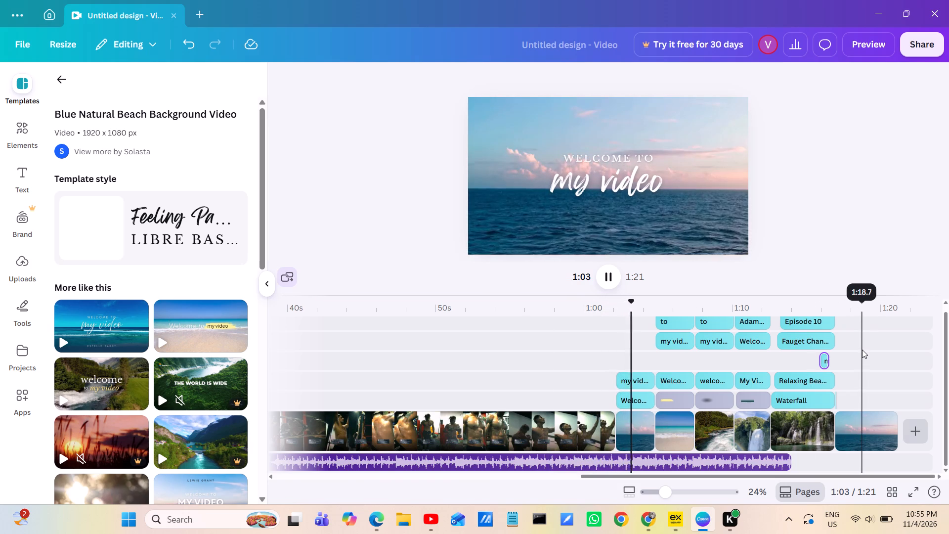
scroll(862, 350, "left", 1)
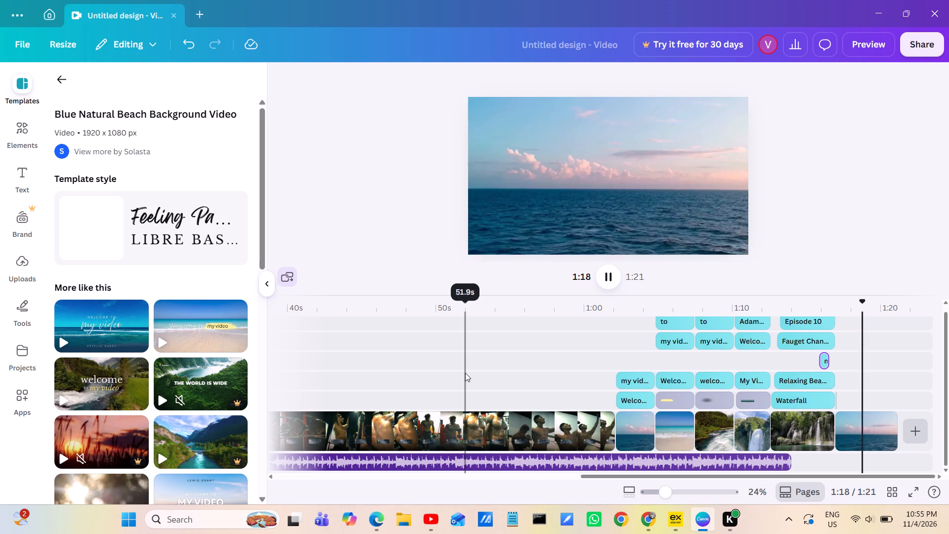
scroll(370, 361, "right", 10)
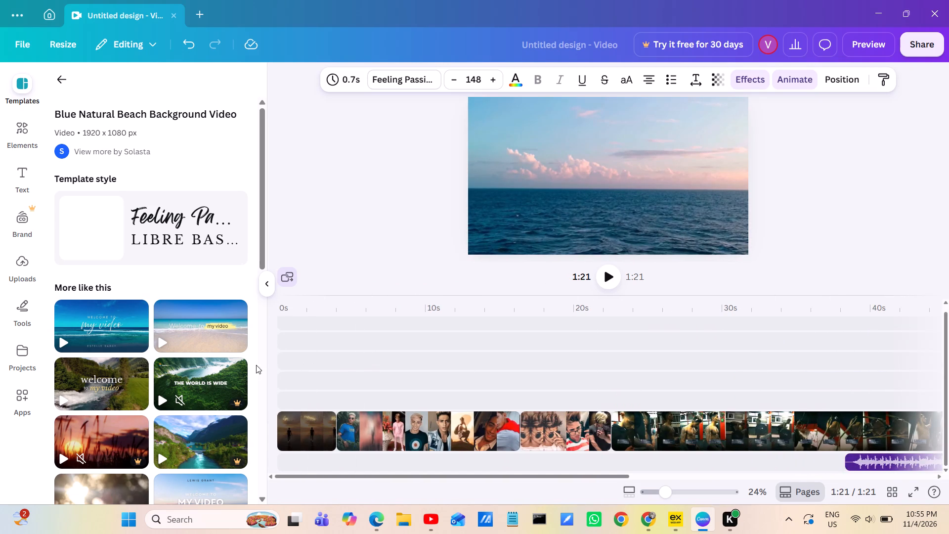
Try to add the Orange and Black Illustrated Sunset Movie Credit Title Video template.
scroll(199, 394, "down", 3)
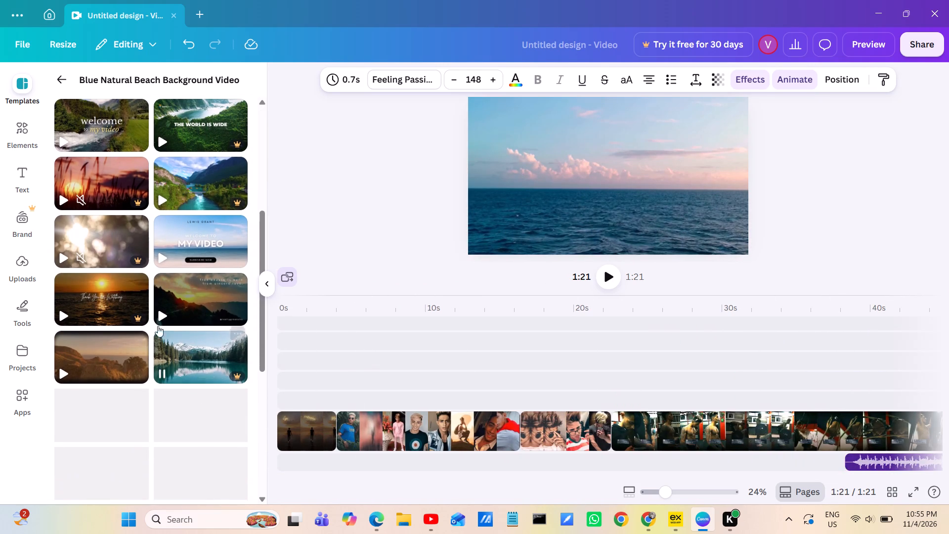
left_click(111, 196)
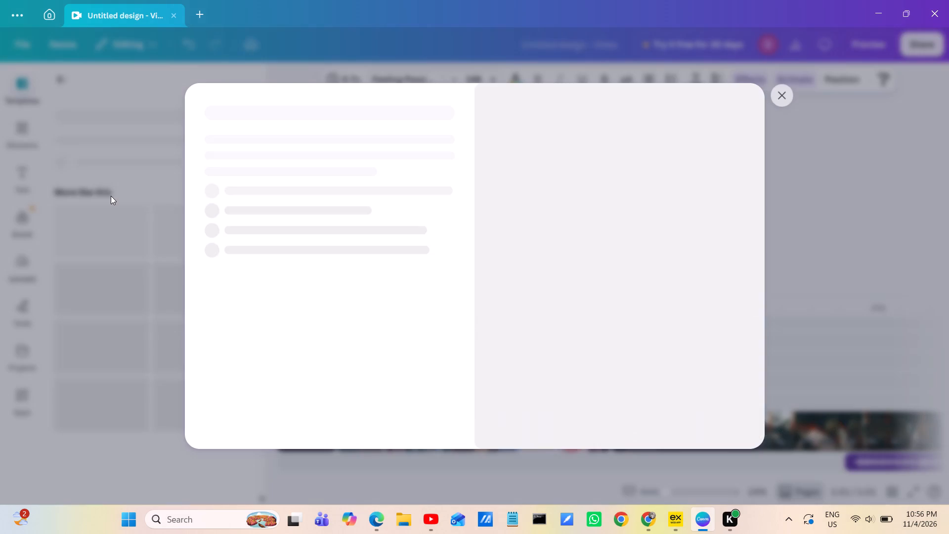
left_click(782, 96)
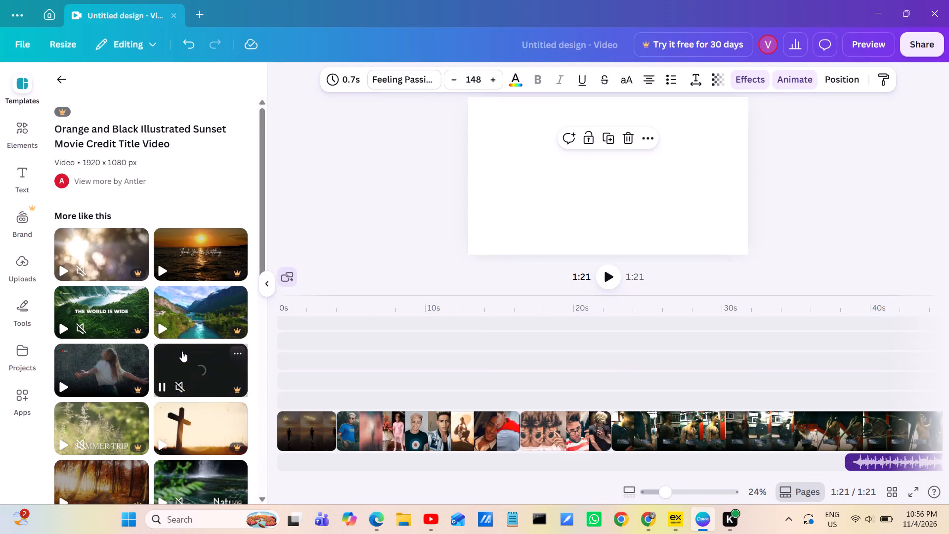
Add the Orange and Black Simple Love Quote Video template as the closing page and trim it to 2.6 s.
scroll(182, 351, "down", 4)
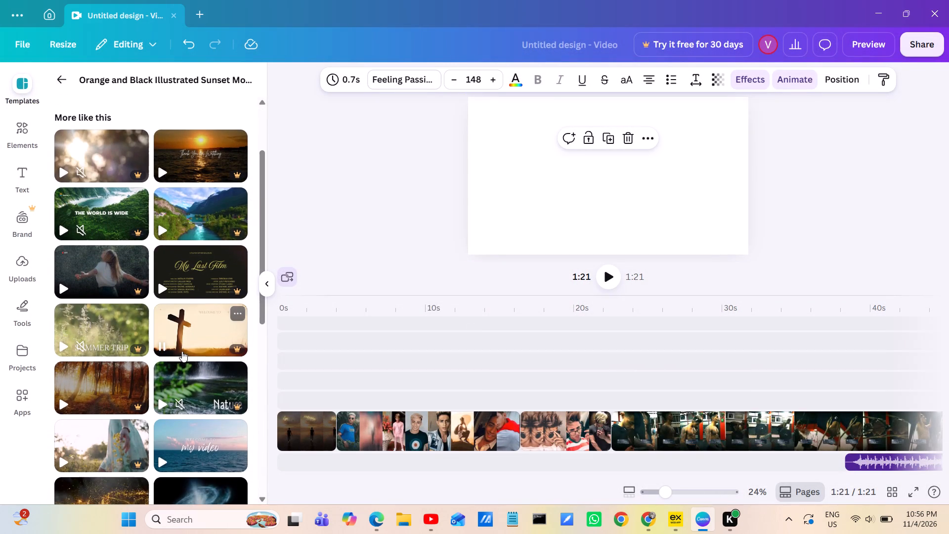
scroll(182, 351, "down", 3)
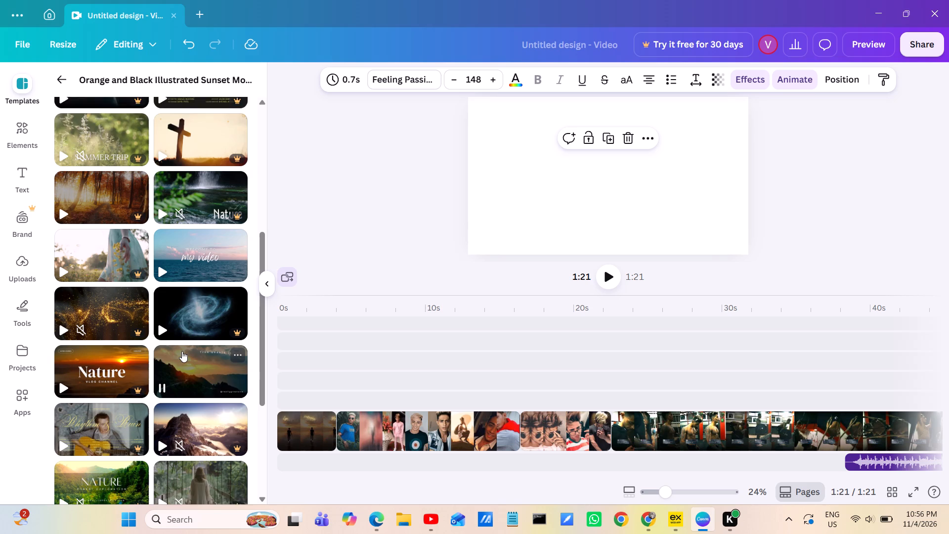
scroll(182, 351, "down", 1)
left_click(188, 337)
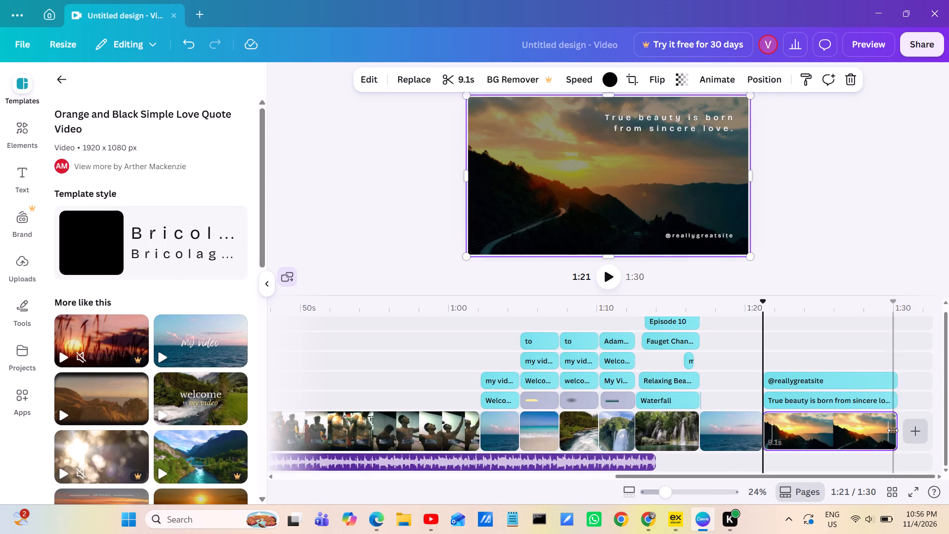
left_click_drag(893, 430, 796, 428)
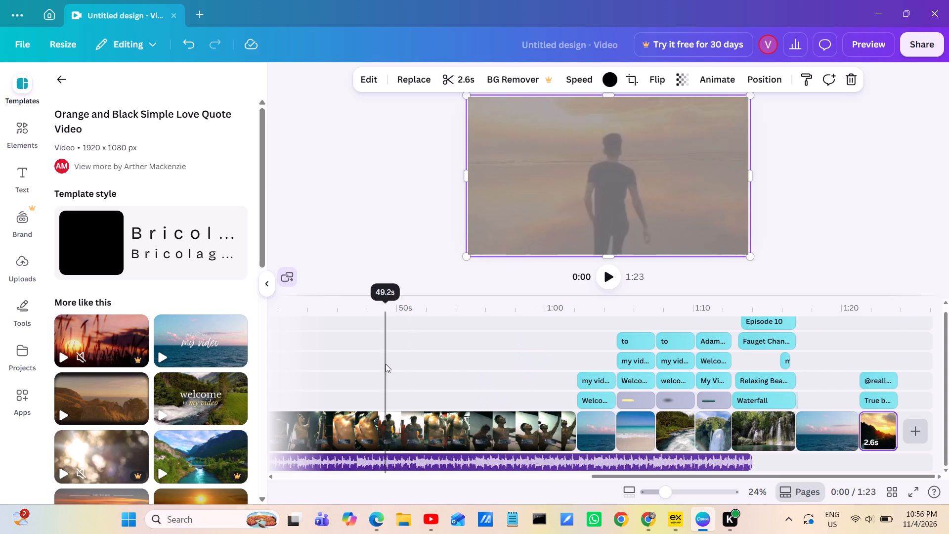
Append the Dark Brown and Yellow Simple Daily Vlog YouTube Intro Video template and trim its page to 3.6 s.
left_click(124, 396)
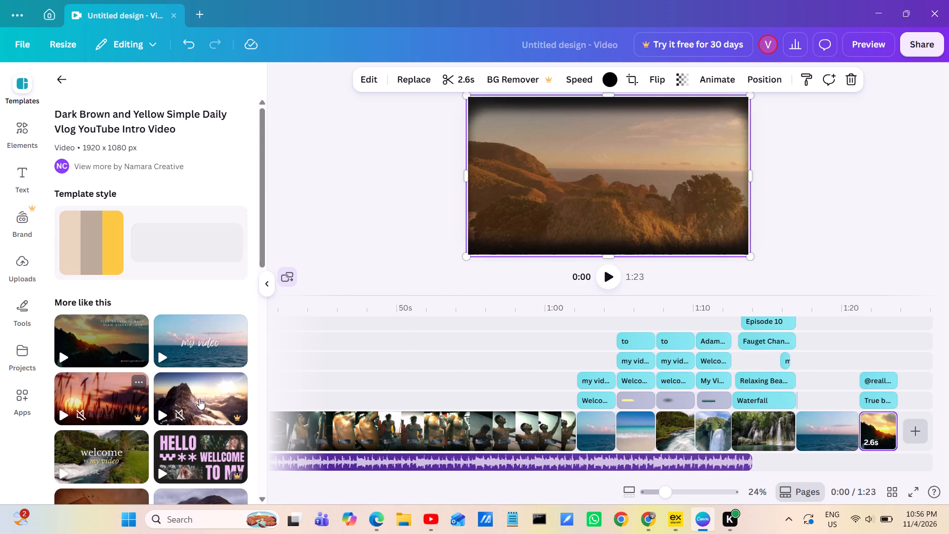
scroll(849, 401, "left", 3)
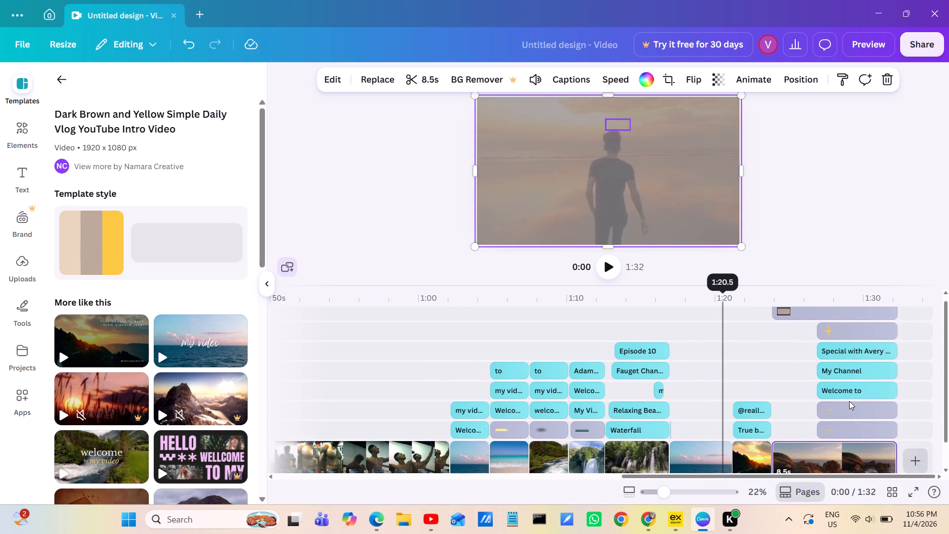
scroll(865, 436, "down", 2)
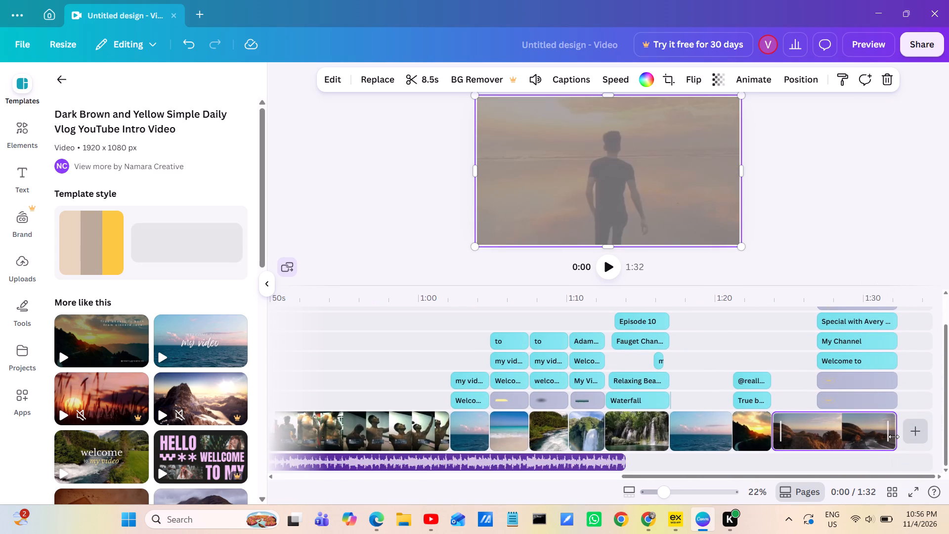
left_click_drag(894, 437, 850, 444)
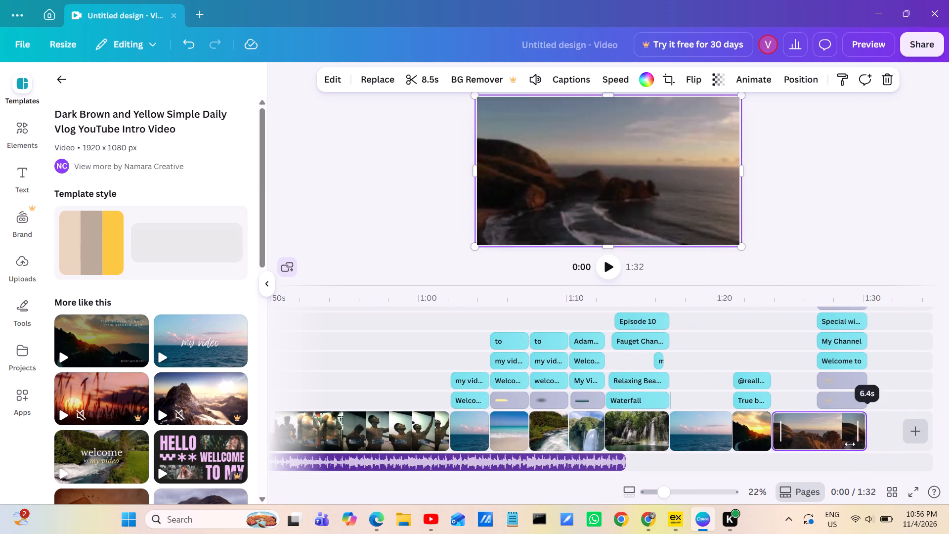
left_click_drag(850, 444, 821, 444)
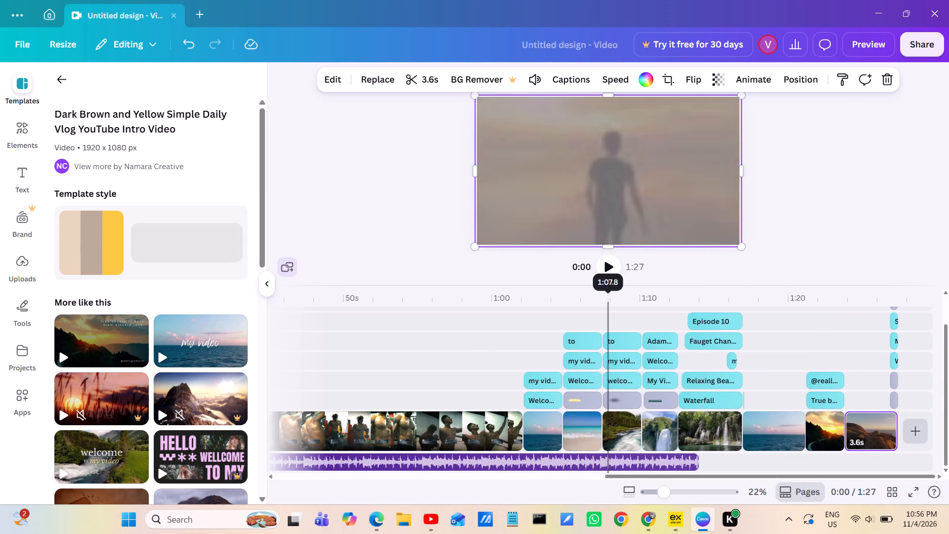
Play the video from the beginning, skip ahead to about 0:29, and review the remaining clips and template pages through the end.
left_click(609, 265)
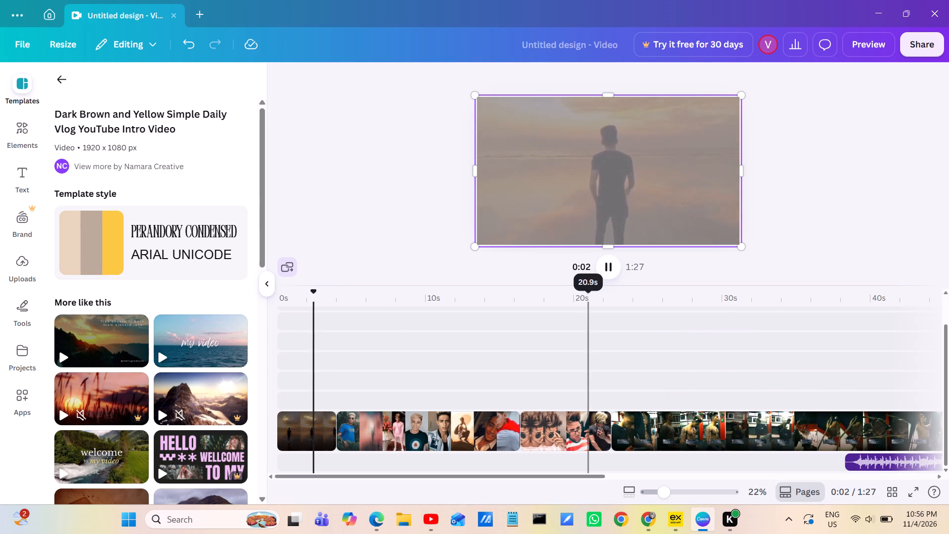
left_click(709, 311)
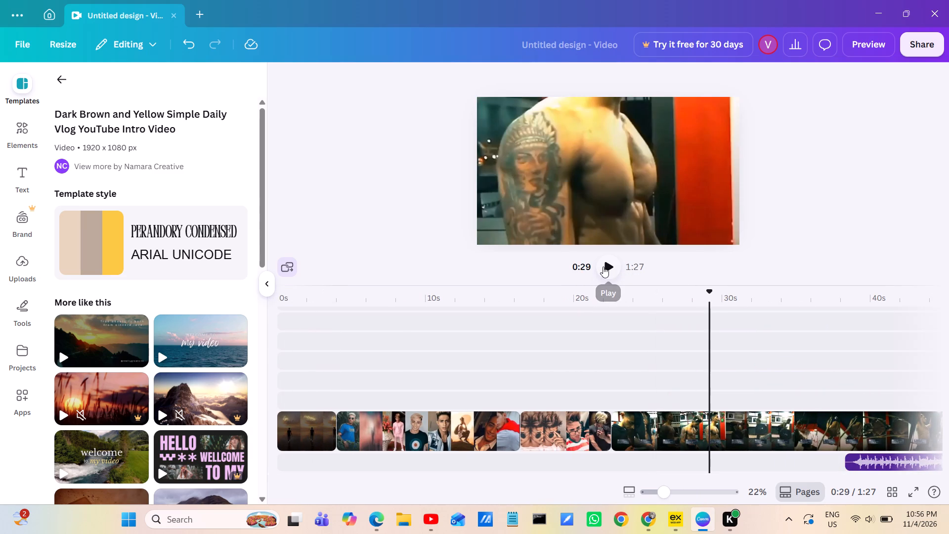
left_click(603, 267)
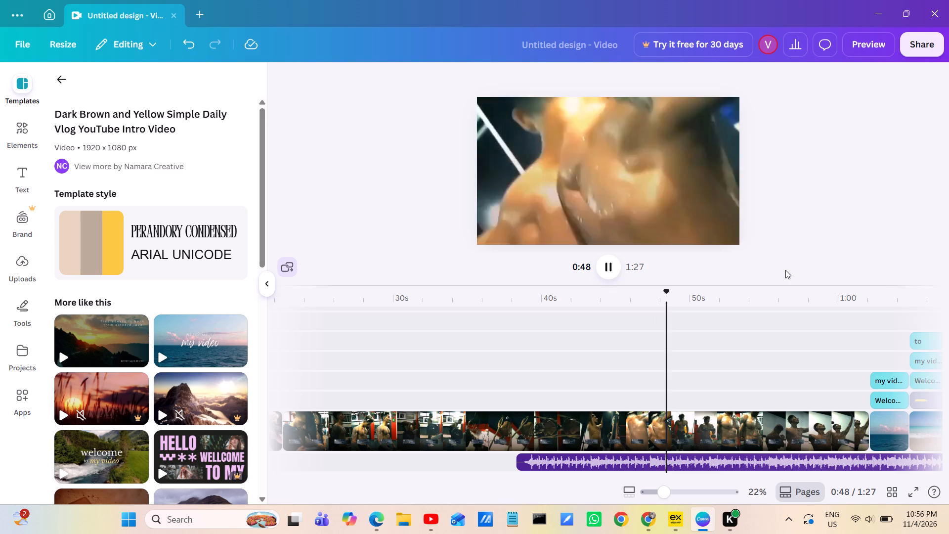
scroll(810, 328, "left", 2)
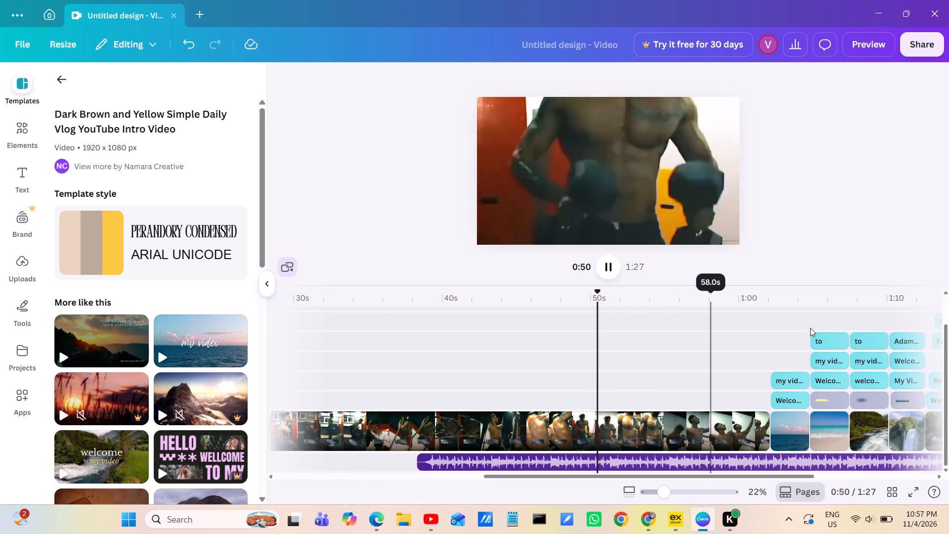
scroll(810, 328, "left", 3)
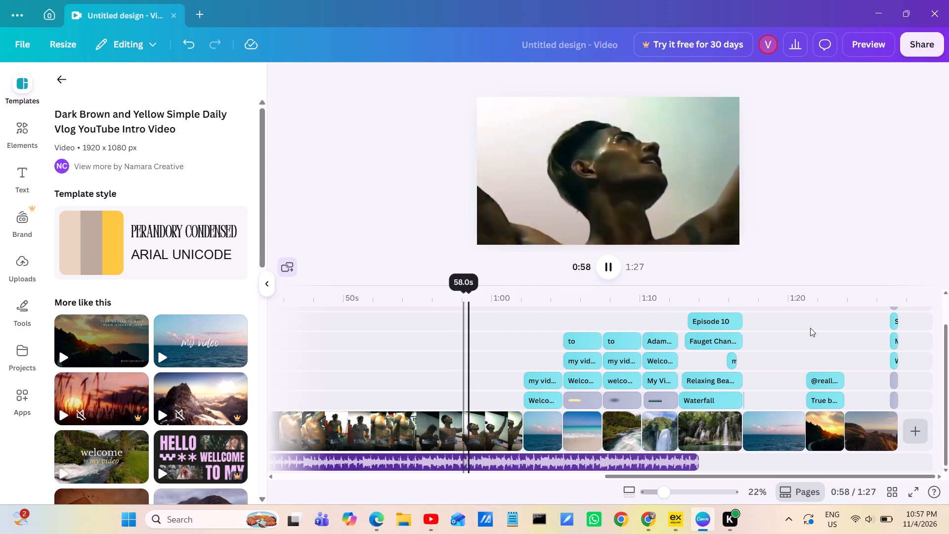
scroll(810, 328, "left", 2)
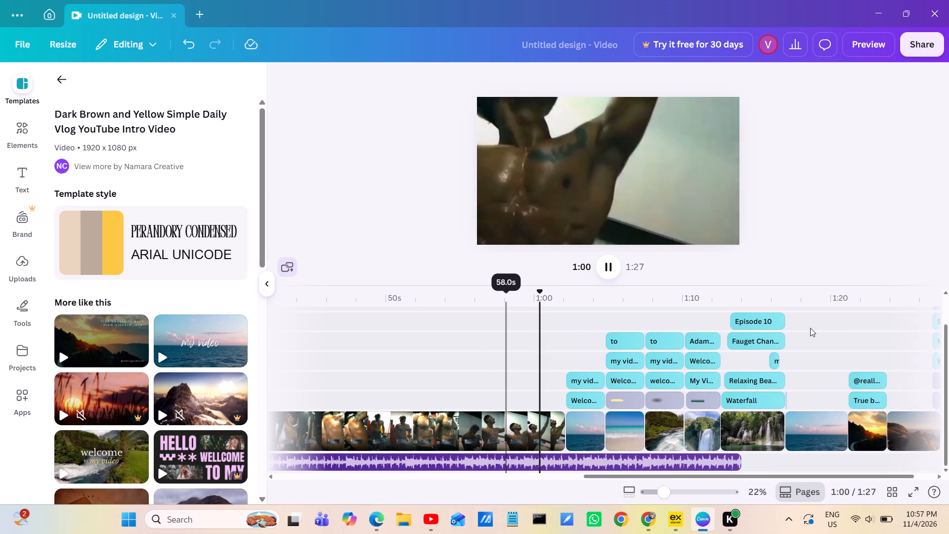
scroll(810, 328, "left", 3)
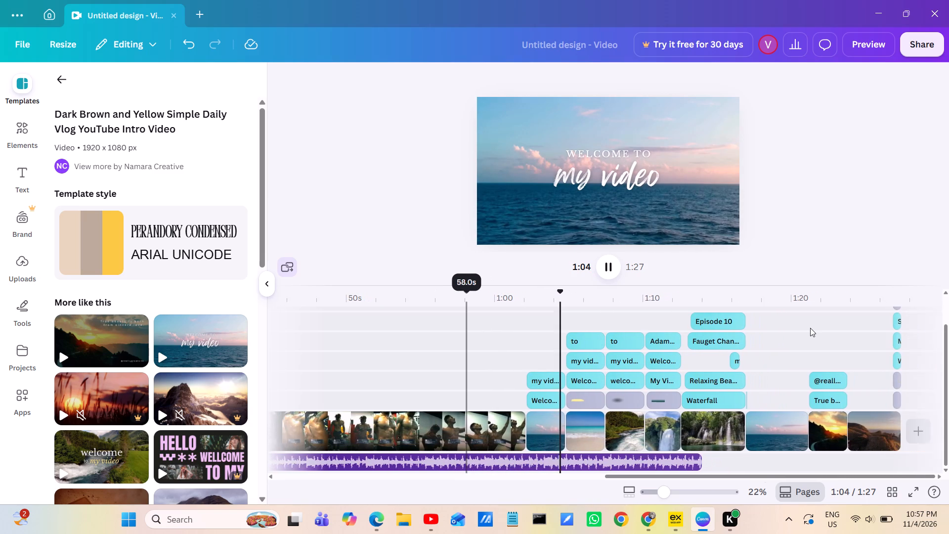
scroll(810, 328, "left", 1)
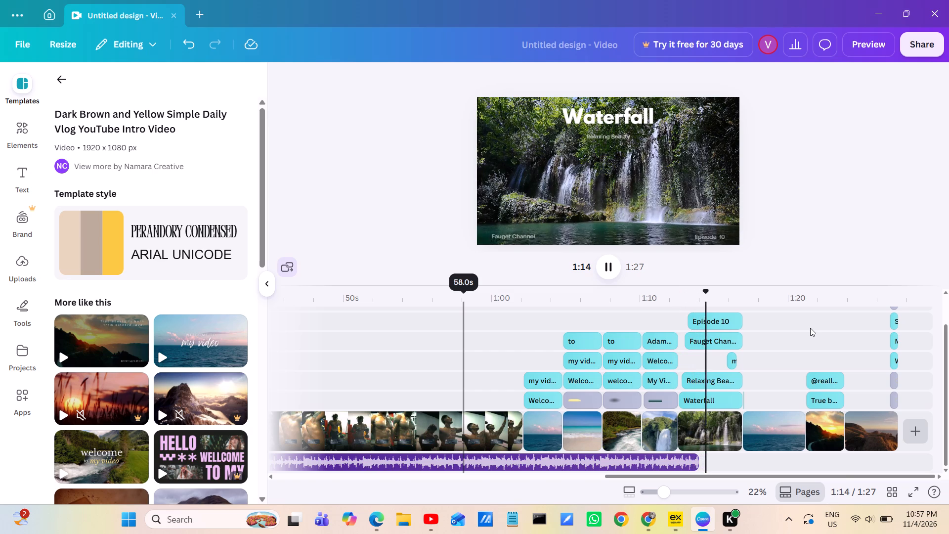
scroll(810, 328, "left", 5)
scroll(810, 328, "right", 1)
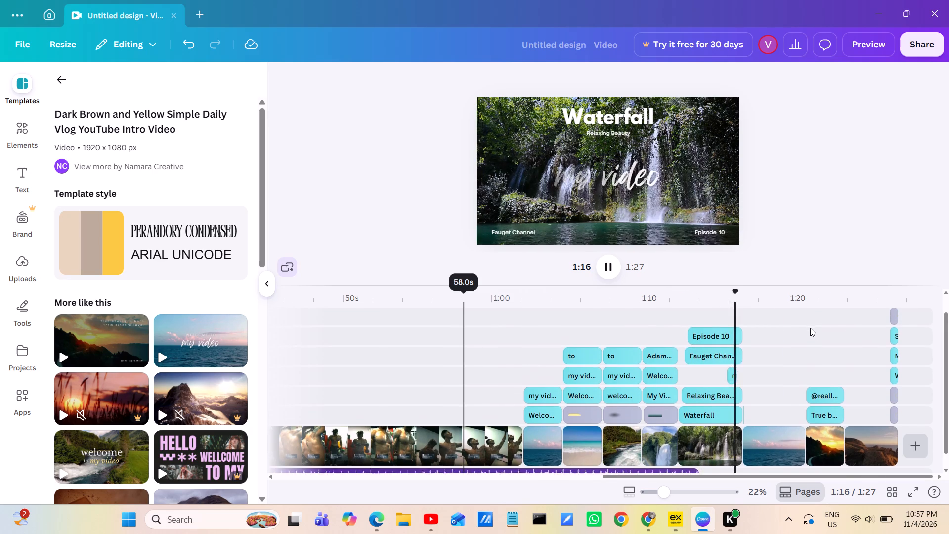
scroll(810, 328, "right", 1)
scroll(810, 328, "left", 5)
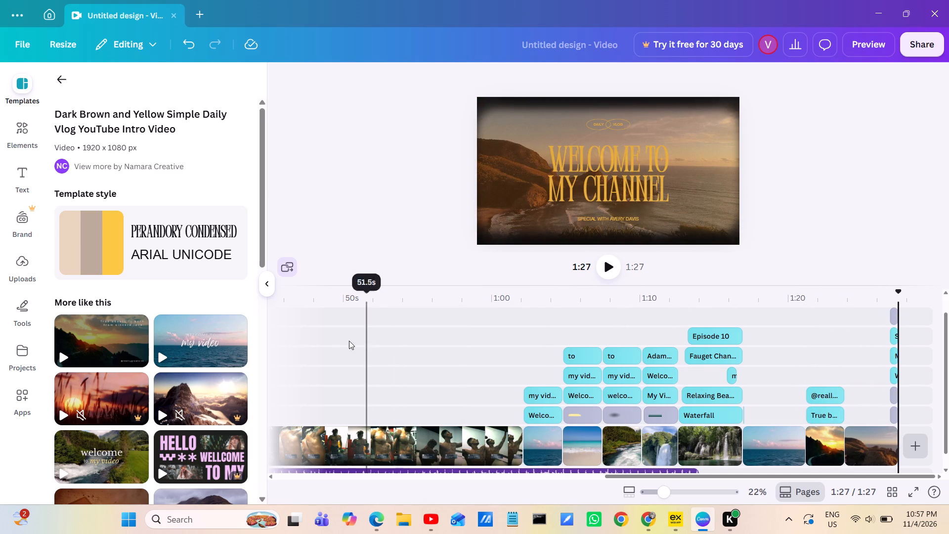
Append the Dark Yellow Vintage Daily Vlog Youtube Intro template as a new page at the video's end.
scroll(184, 419, "down", 3)
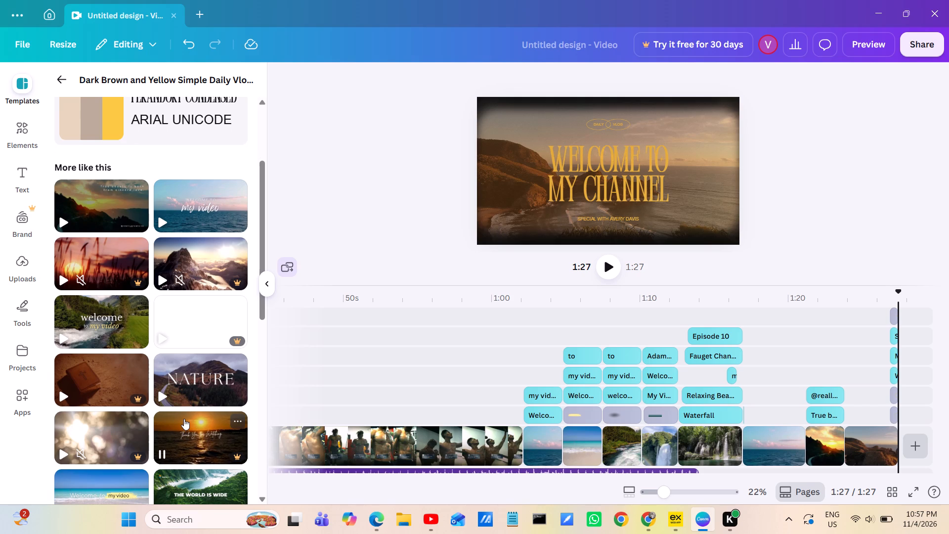
scroll(184, 419, "down", 2)
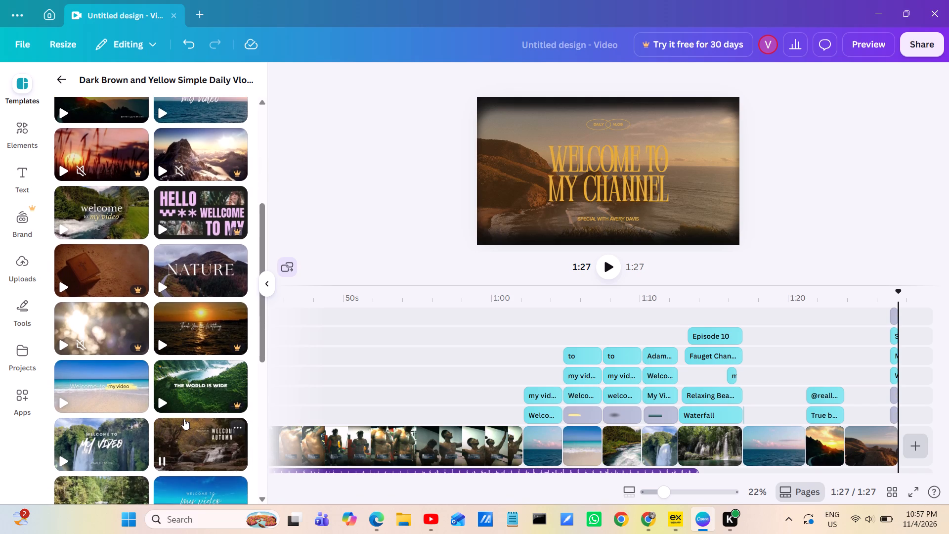
scroll(184, 419, "down", 1)
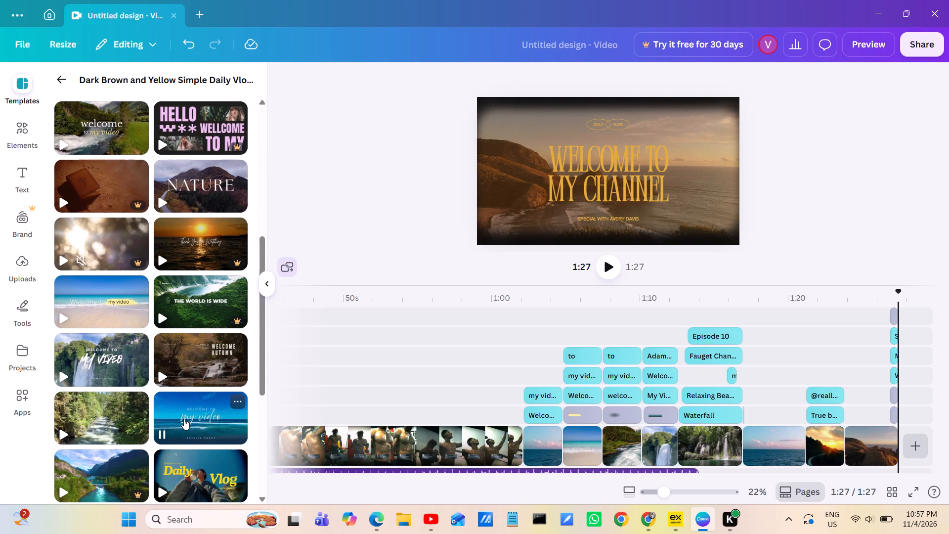
scroll(184, 419, "down", 2)
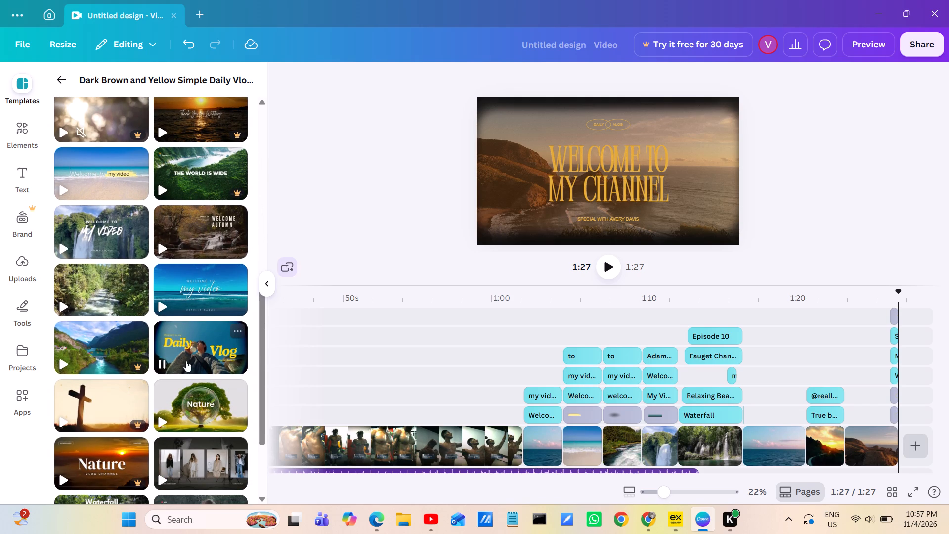
left_click(186, 355)
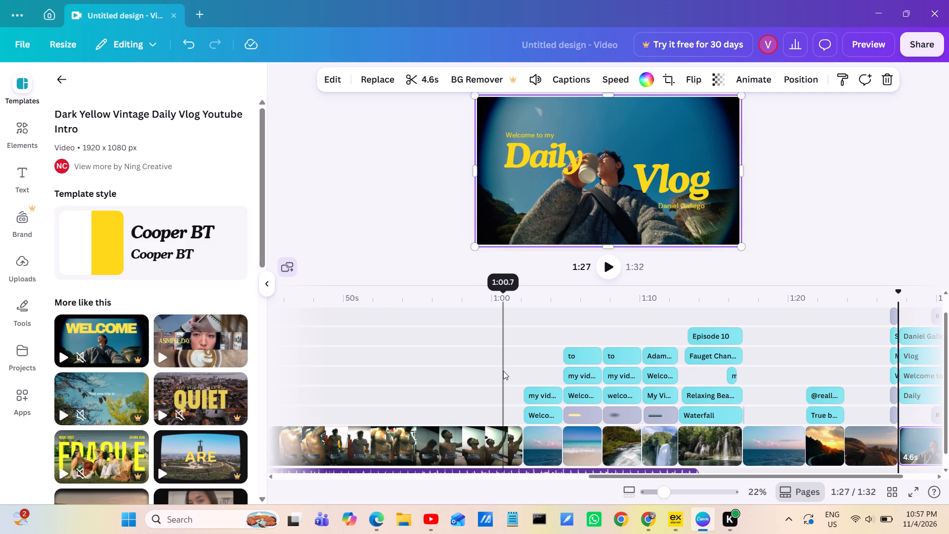
Play the video from about 1:01 through all template pages to the end of the new Daily Vlog page.
left_click(515, 381)
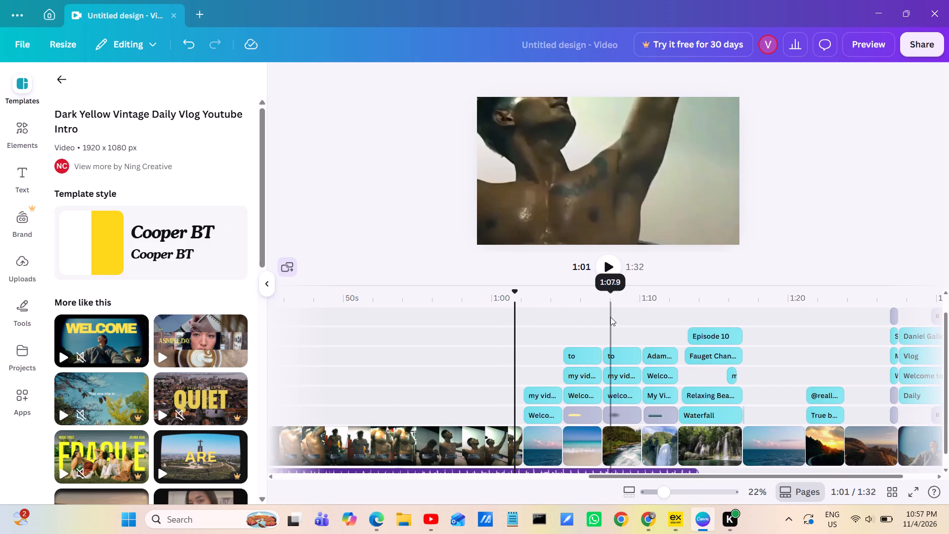
left_click(606, 270)
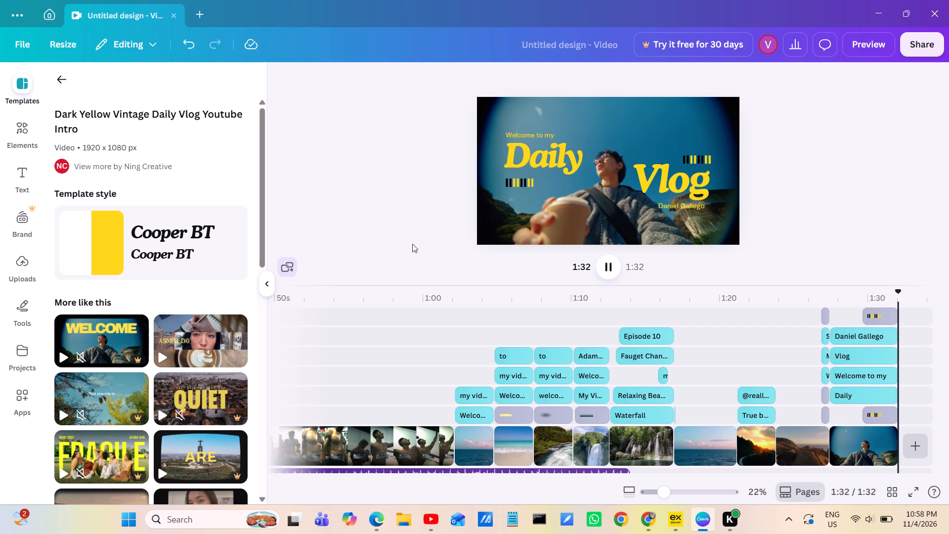
Return to the start of the timeline and replay the video from the first clip.
scroll(386, 444, "right", 12)
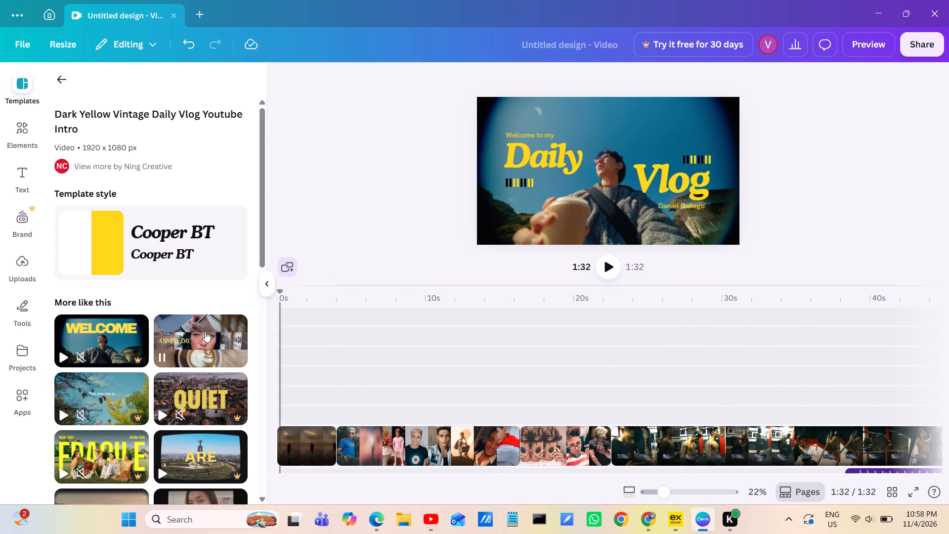
left_click(157, 251)
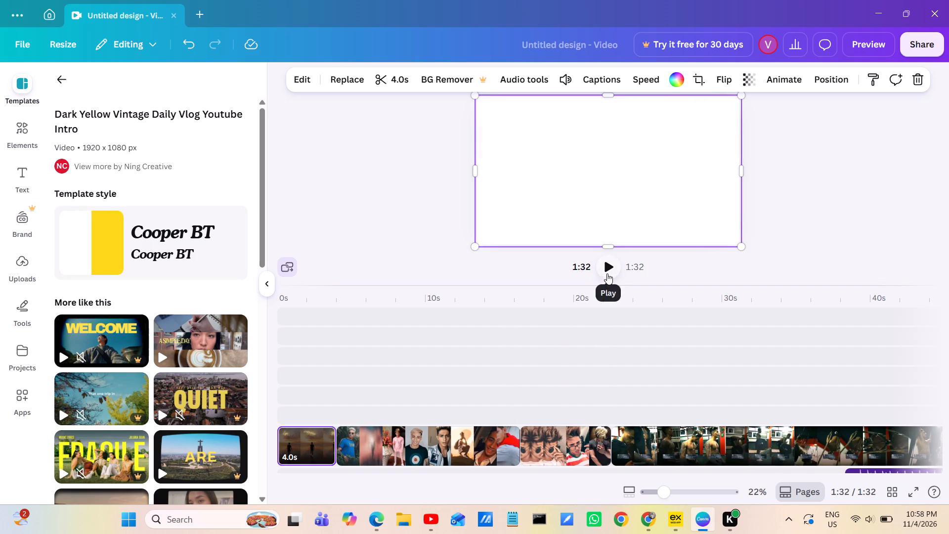
left_click(607, 273)
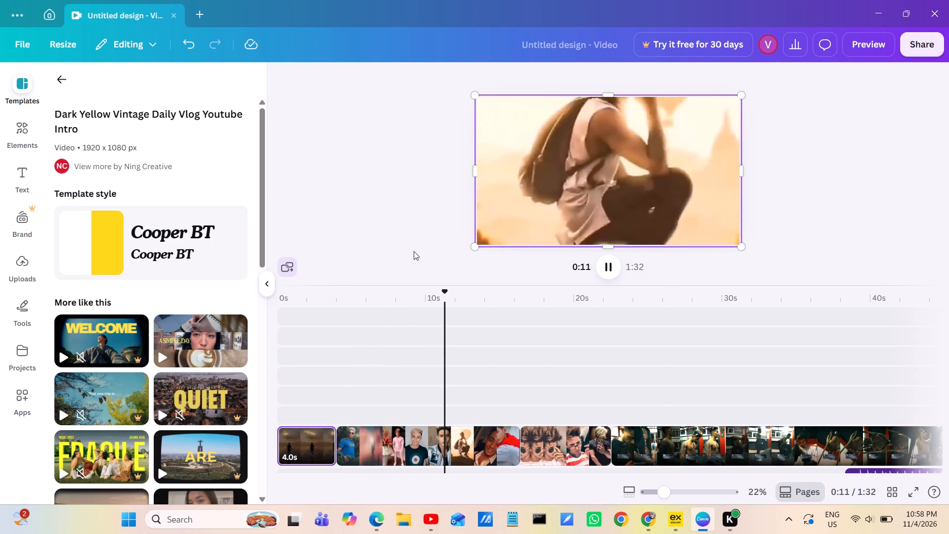
scroll(414, 251, "up", 1)
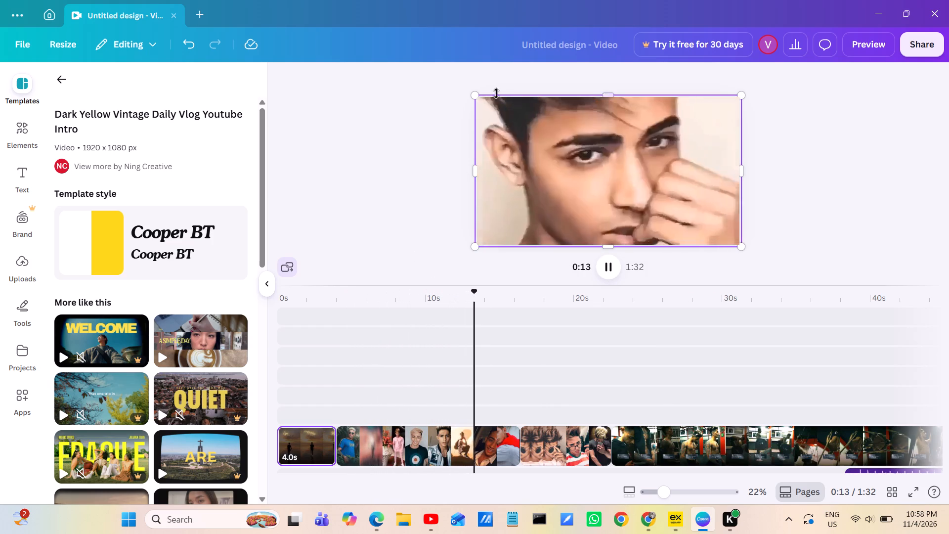
Resize the first clip outward from its corner, detaching it from its page background onto a separate track.
left_click_drag(475, 96, 385, 71)
left_click_drag(438, 168, 448, 199)
scroll(448, 199, "up", 1)
scroll(448, 199, "down", 1)
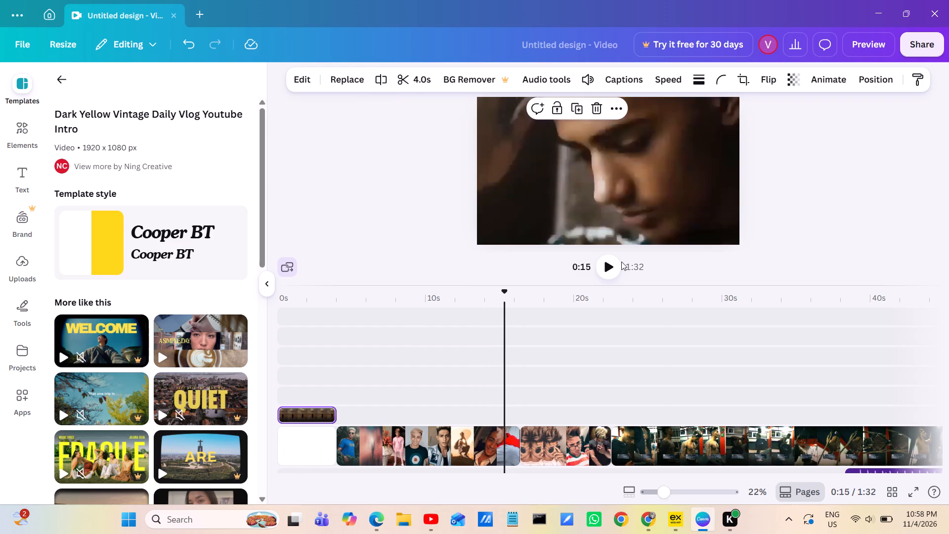
Resume playback from about 0:15.
left_click(609, 268)
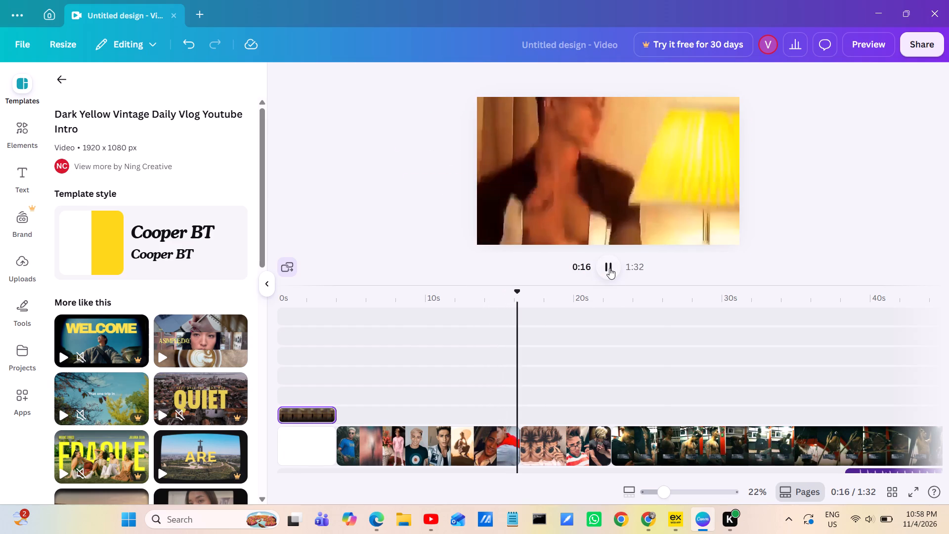
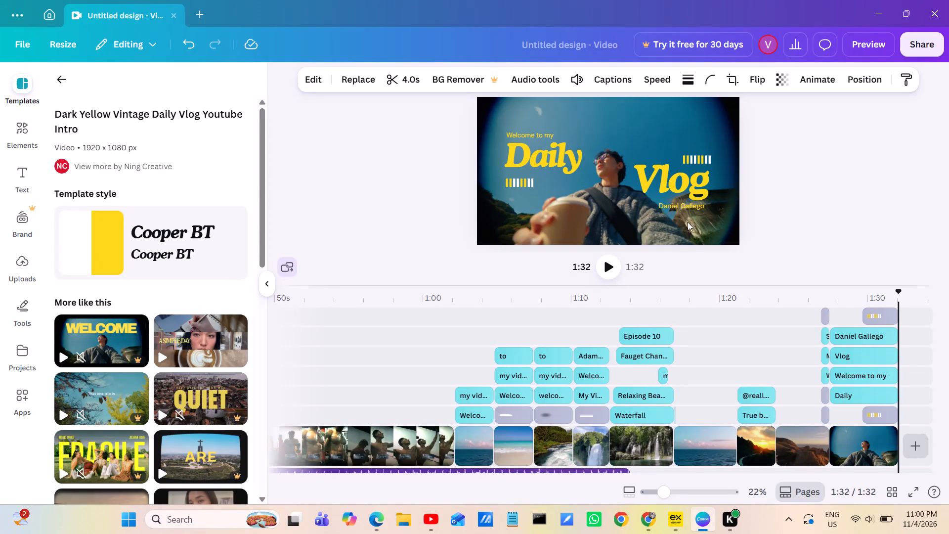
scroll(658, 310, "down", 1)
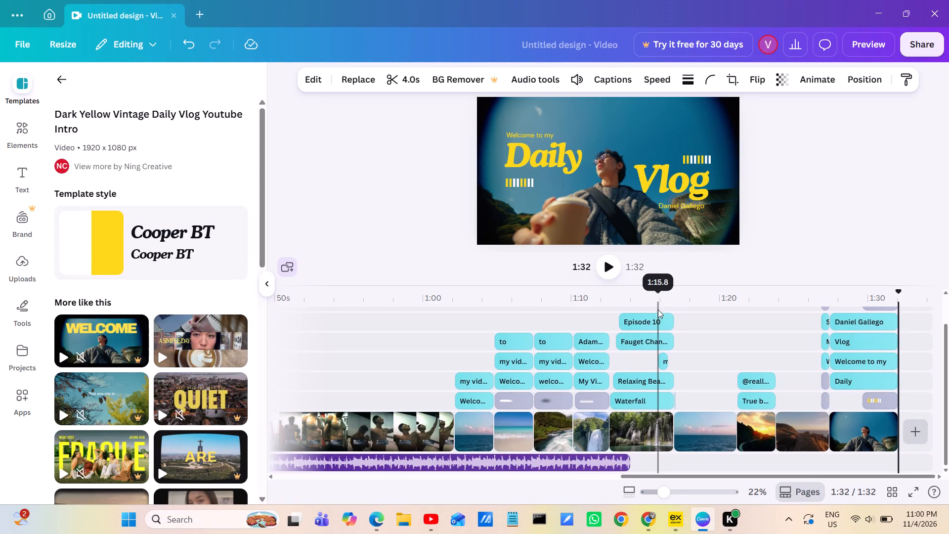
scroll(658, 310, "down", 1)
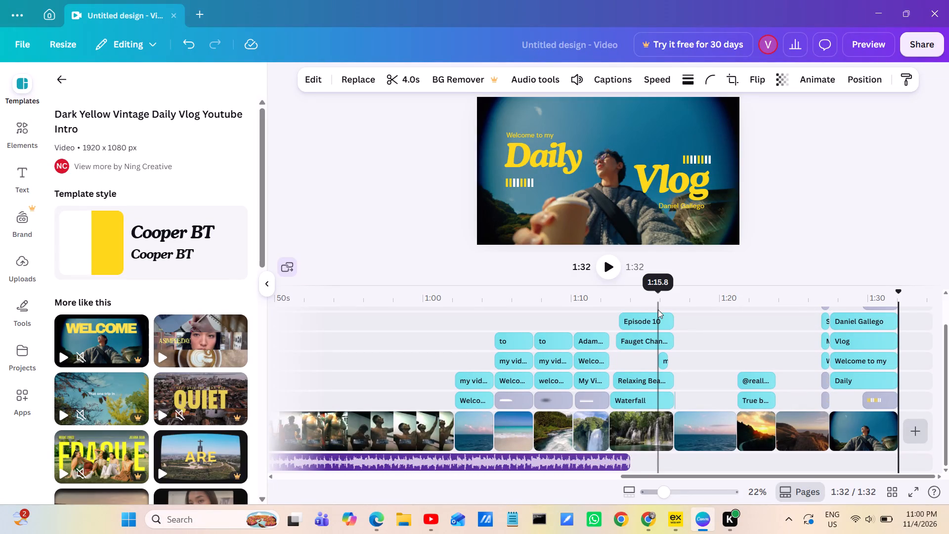
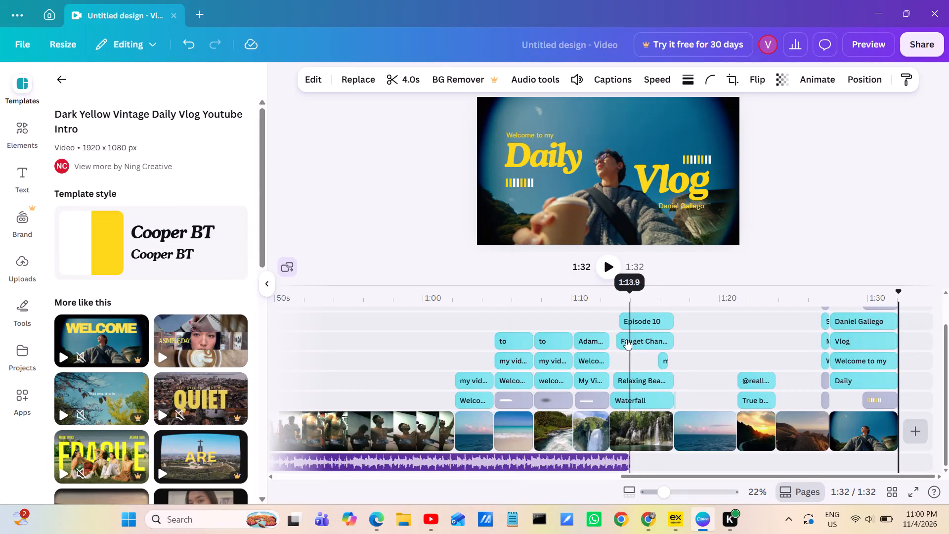
Play the video from its beginning to review the assembled clips.
scroll(609, 342, "left", 2)
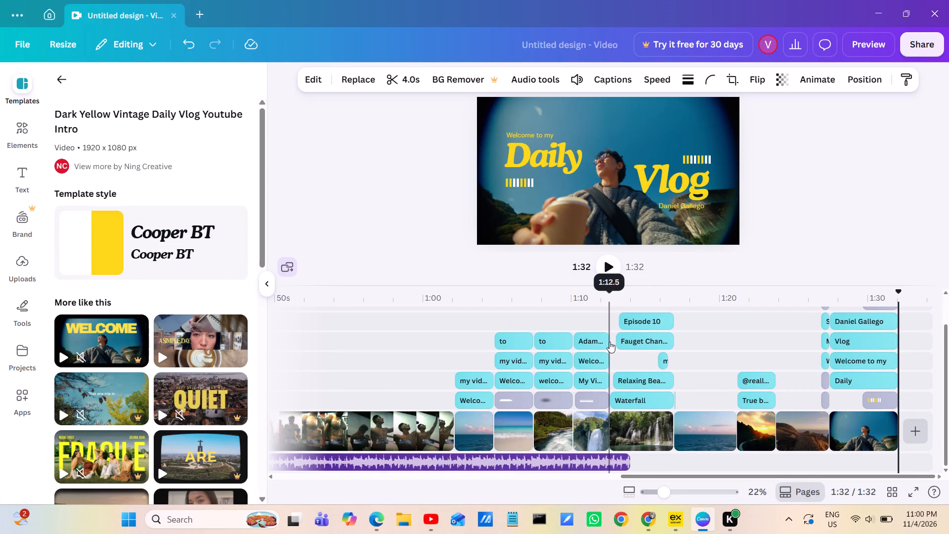
scroll(609, 342, "left", 1)
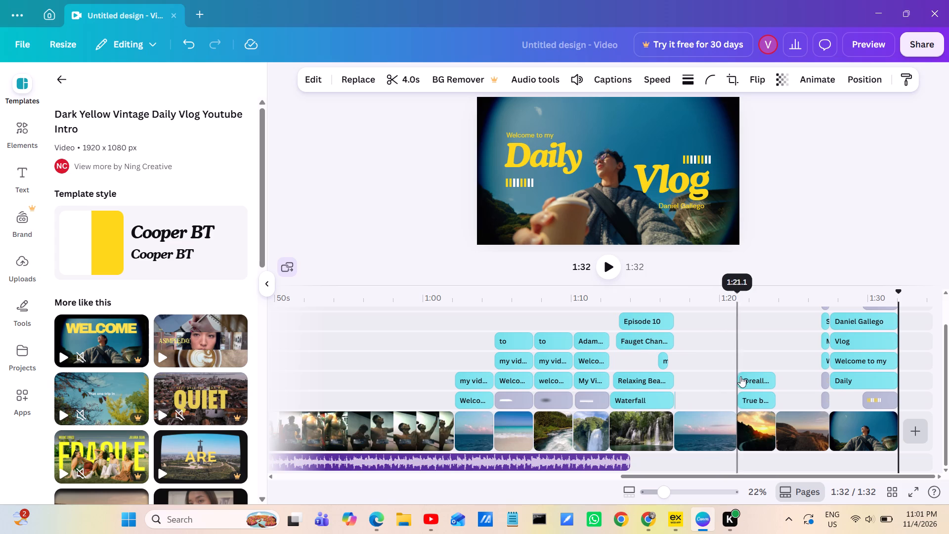
left_click(612, 261)
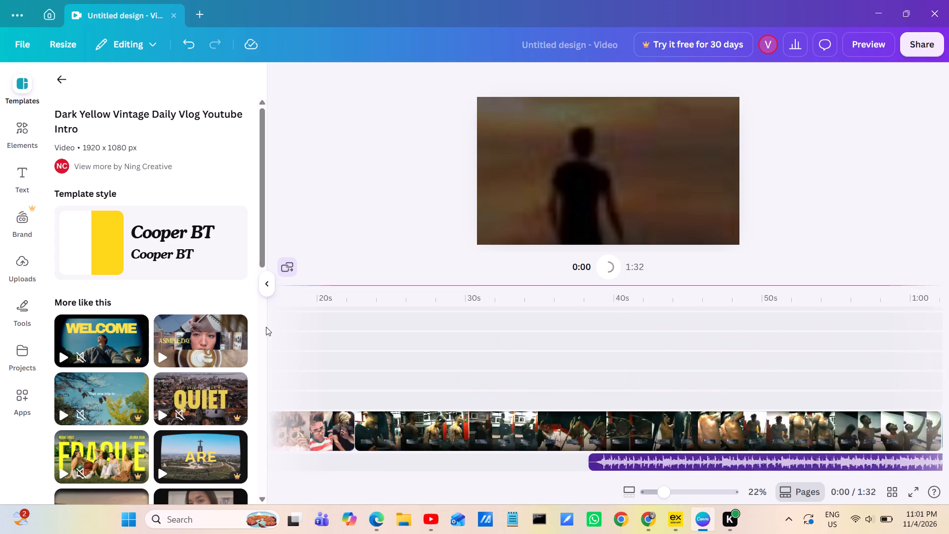
Add the Yellow Brown Typographic Daily Vlog Video template, titled A Simple Day, to the video.
left_click(199, 338)
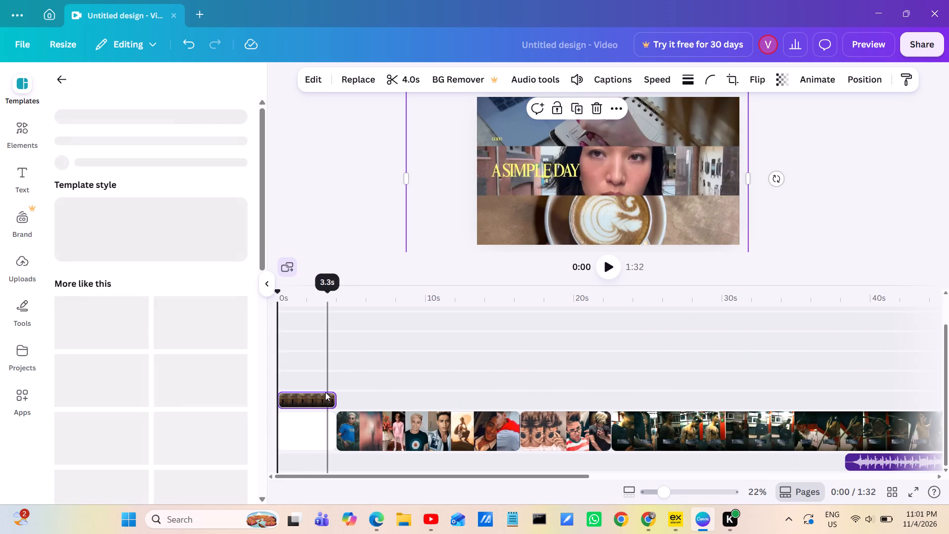
left_click_drag(317, 399, 310, 372)
Play the video from 1:12 through to the end to review the template pages.
left_click(450, 326)
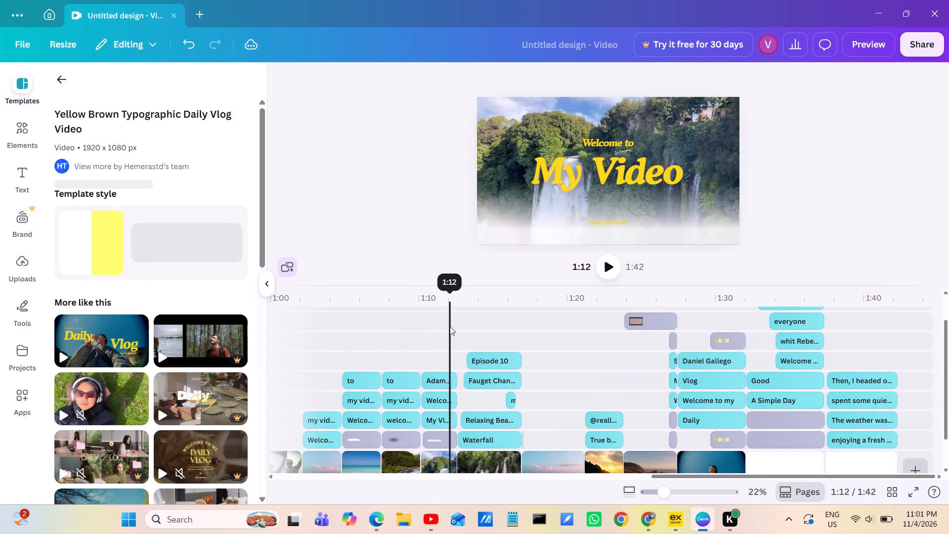
left_click(609, 264)
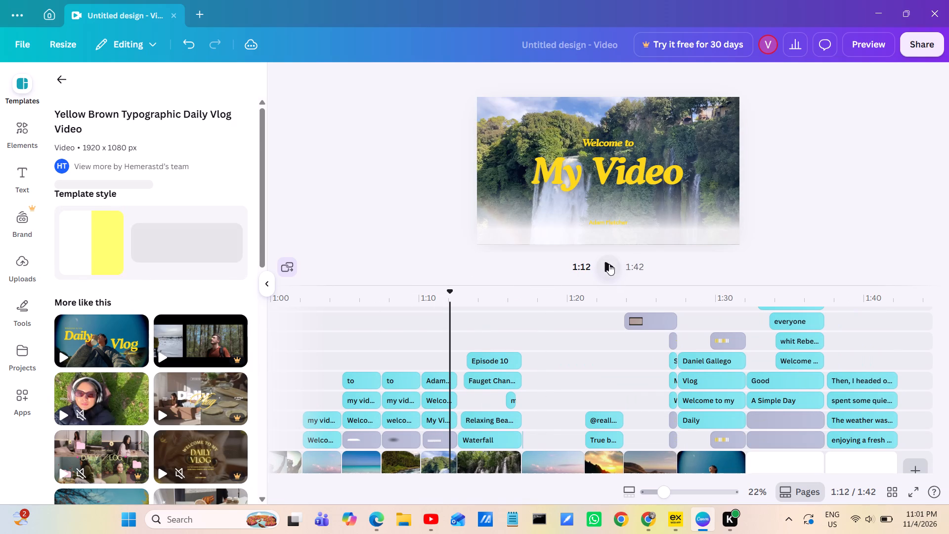
scroll(609, 264, "down", 2)
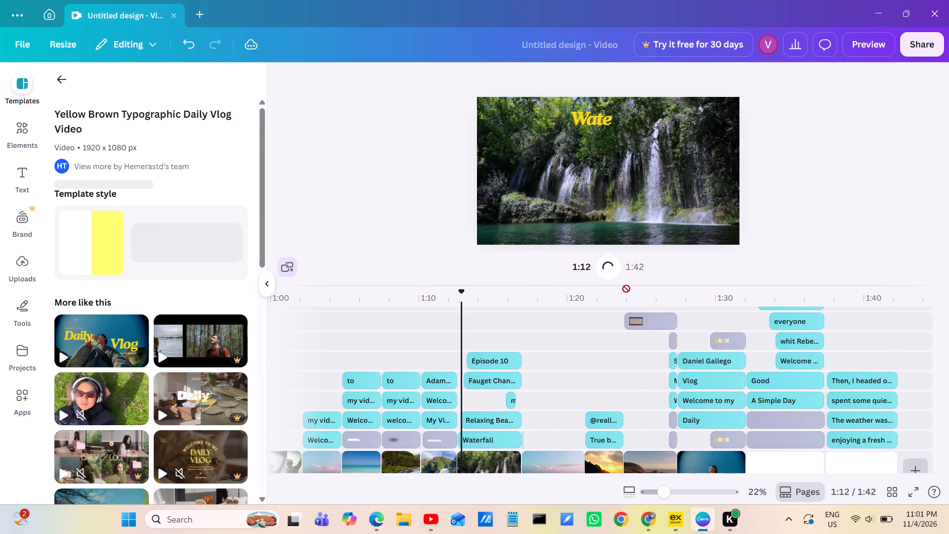
scroll(753, 382, "down", 2)
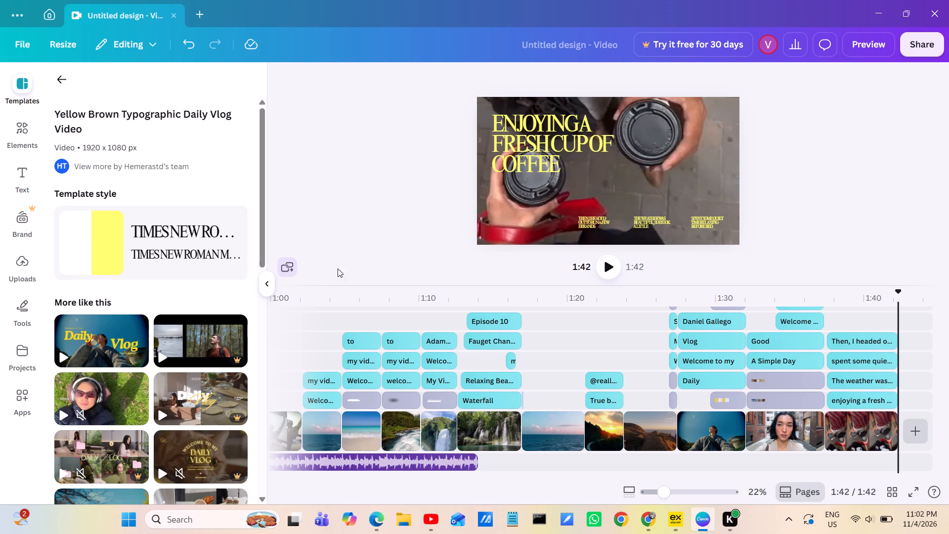
Look through the templates similar to Yellow Brown Typographic Daily Vlog Video for another page to add.
scroll(264, 296, "down", 4)
scroll(197, 371, "down", 1)
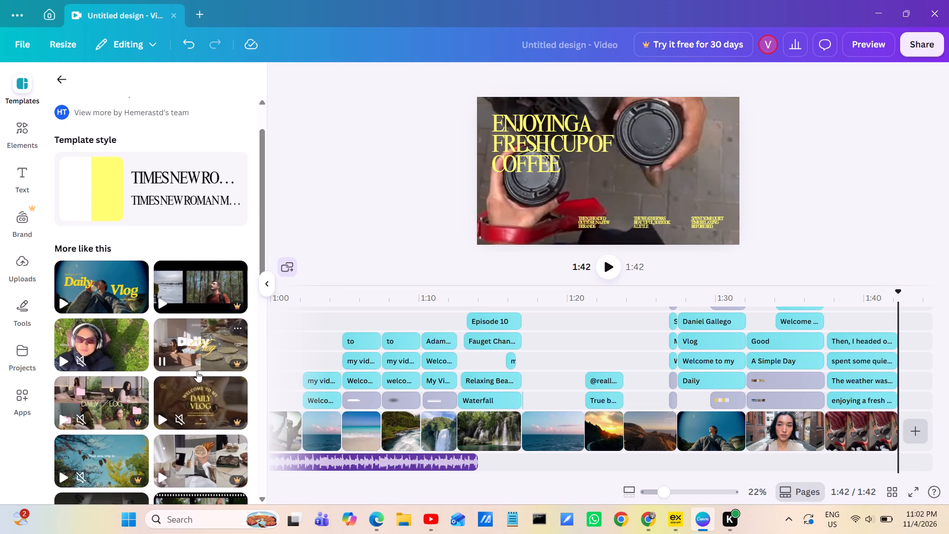
scroll(197, 371, "down", 1)
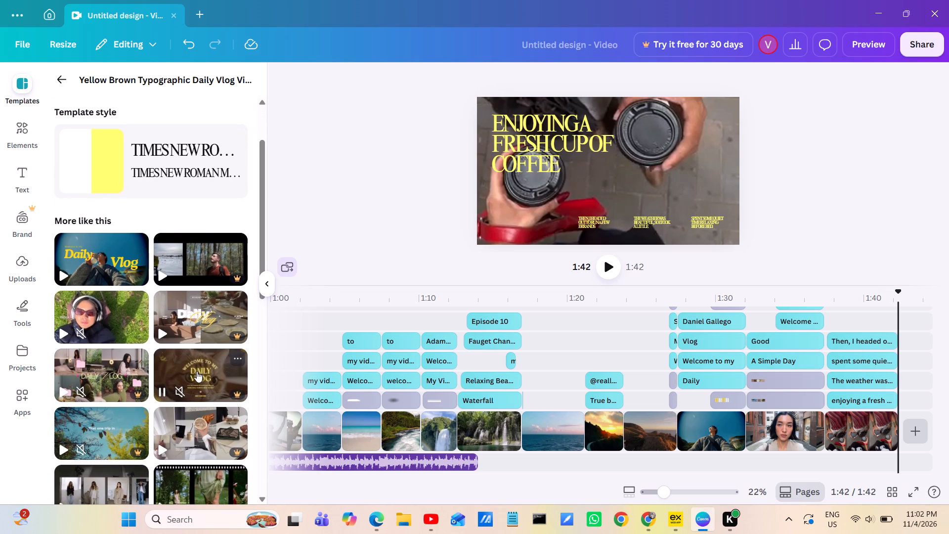
scroll(197, 371, "down", 1)
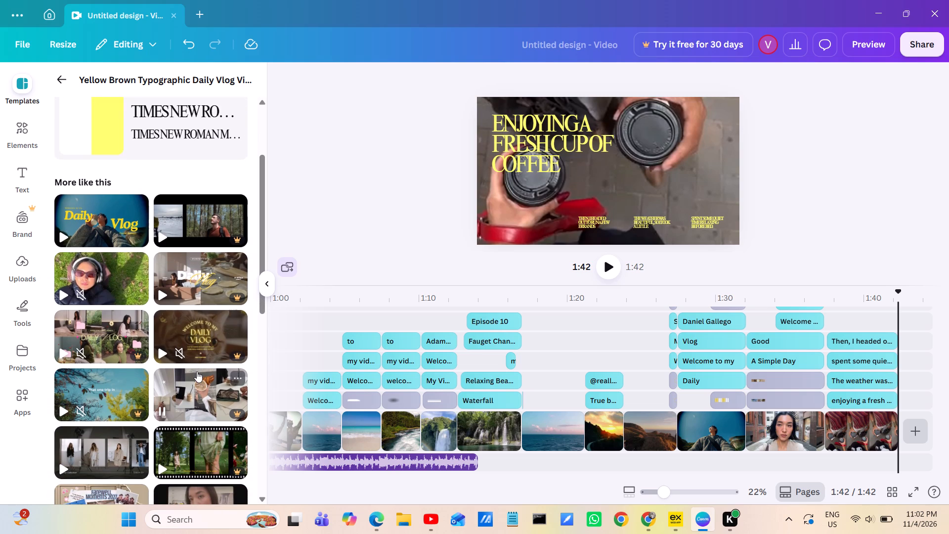
scroll(197, 371, "down", 1)
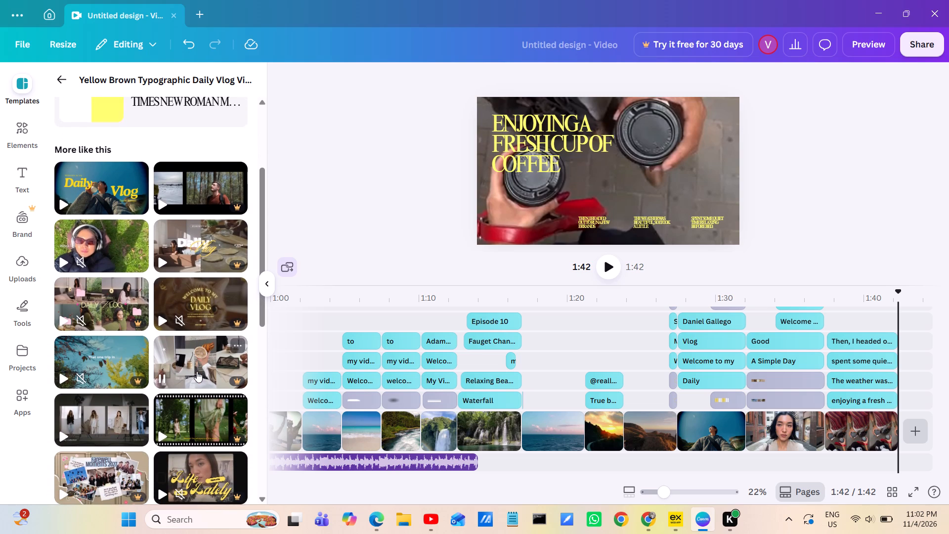
scroll(197, 371, "down", 2)
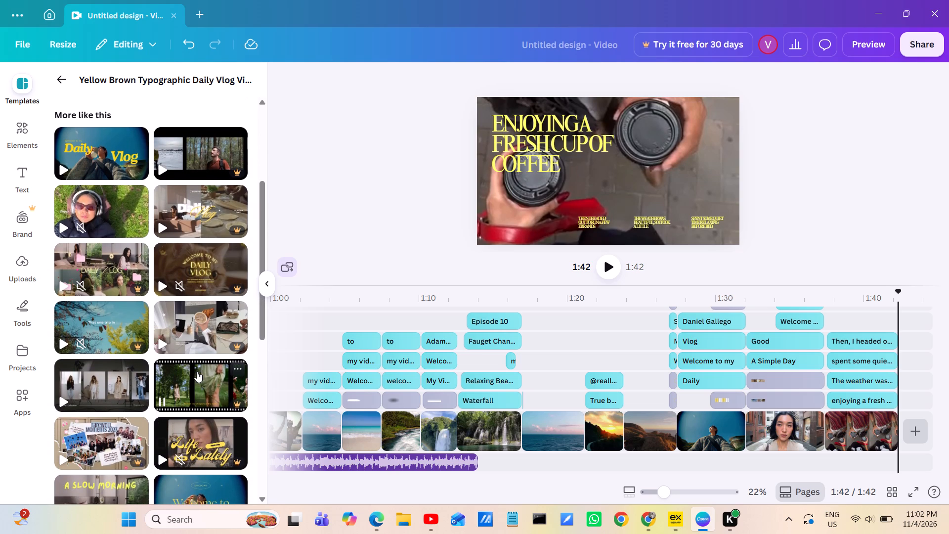
scroll(197, 371, "down", 2)
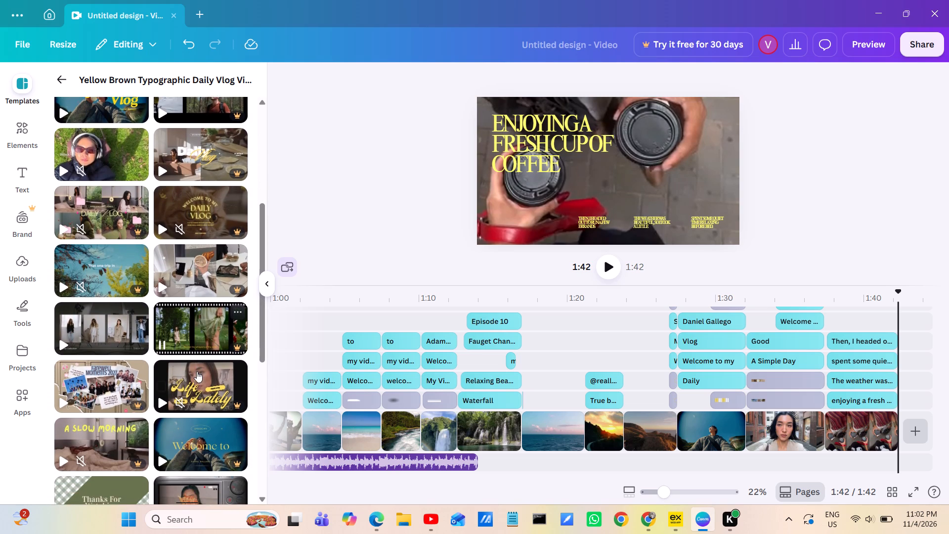
scroll(197, 371, "down", 2)
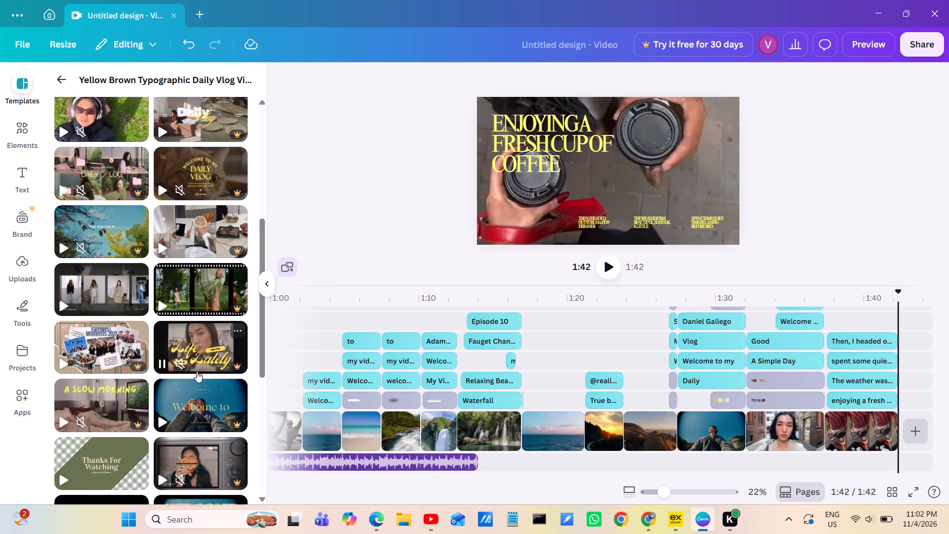
scroll(197, 371, "down", 1)
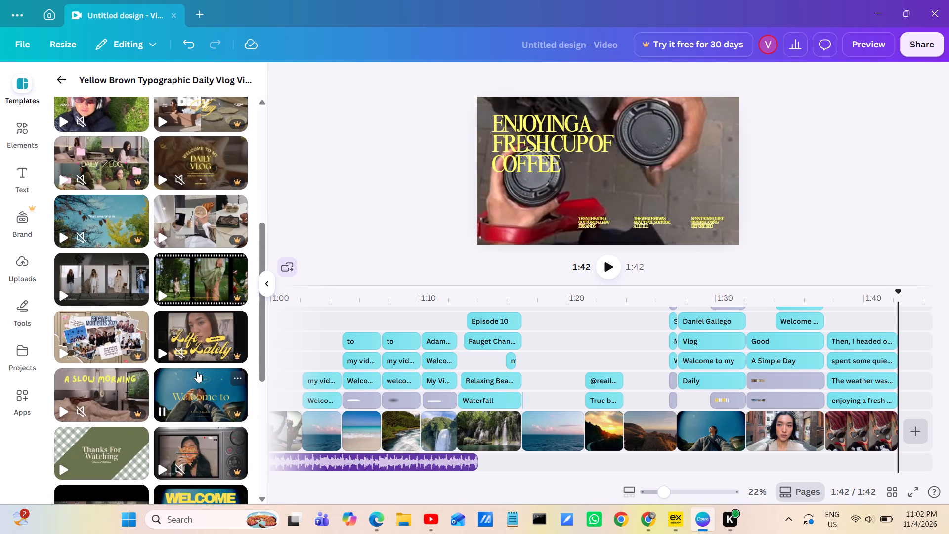
scroll(197, 371, "down", 2)
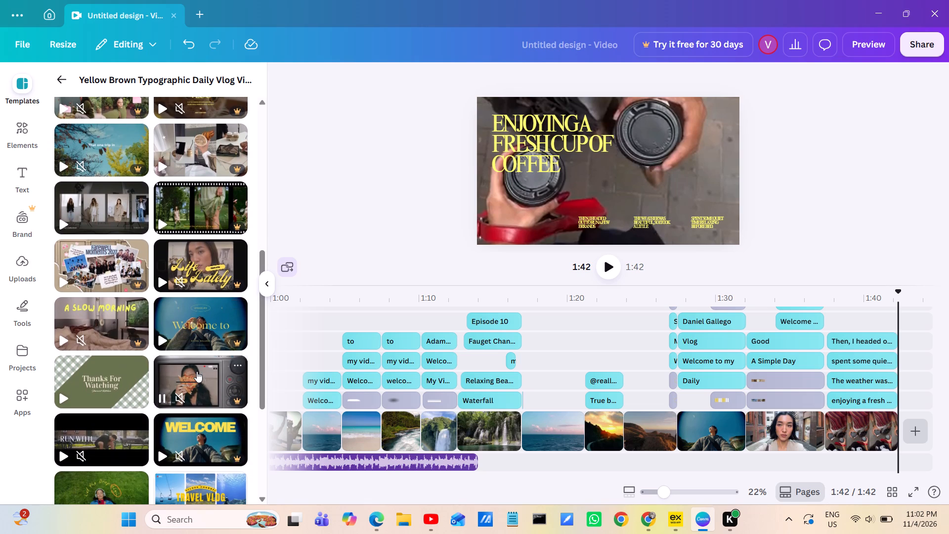
scroll(197, 371, "down", 3)
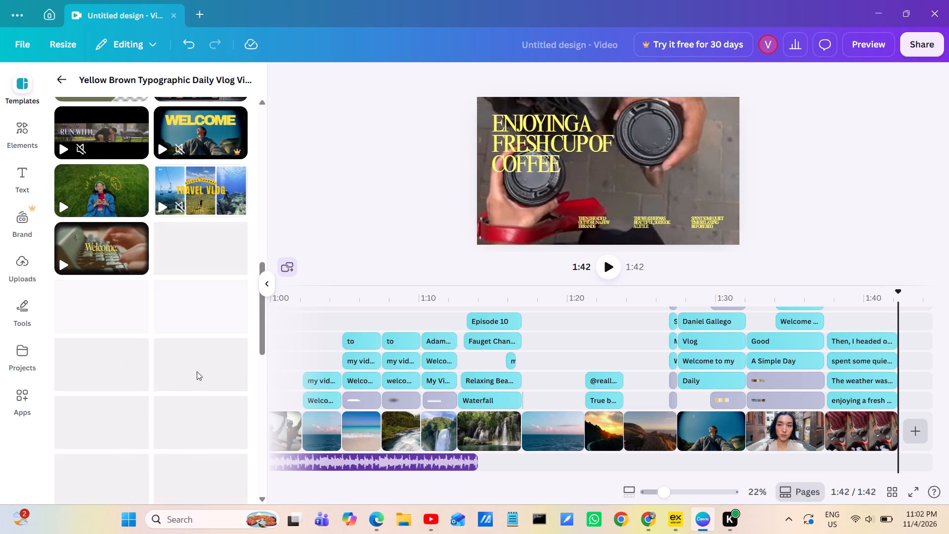
scroll(197, 371, "down", 2)
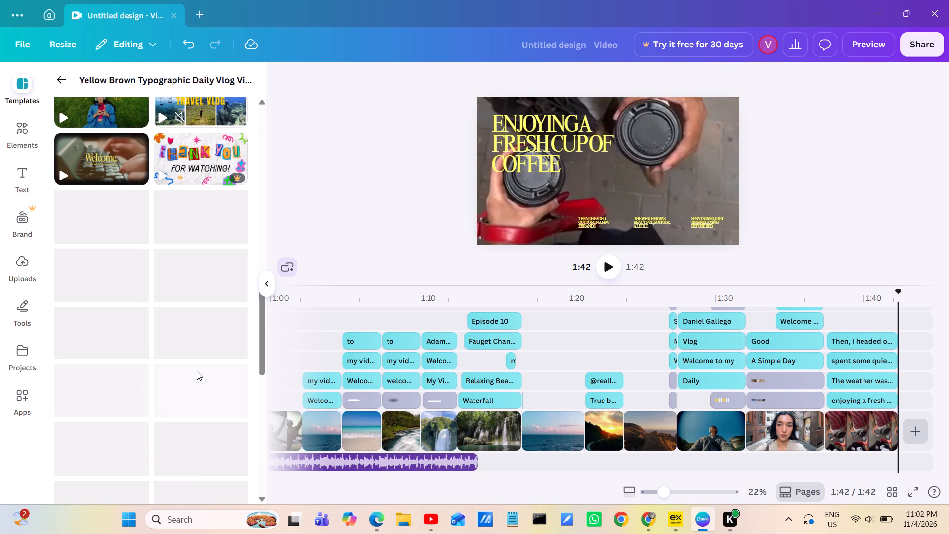
scroll(197, 371, "up", 1)
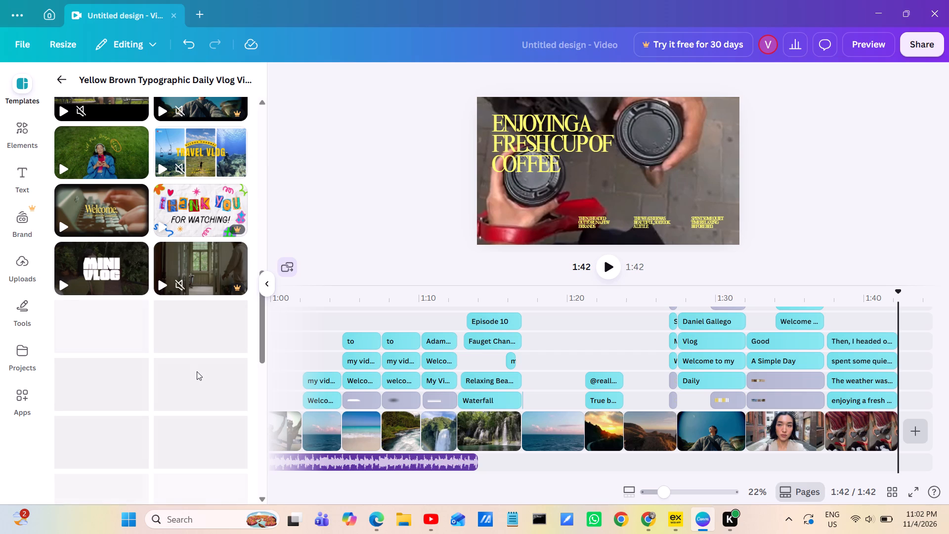
scroll(197, 371, "up", 1)
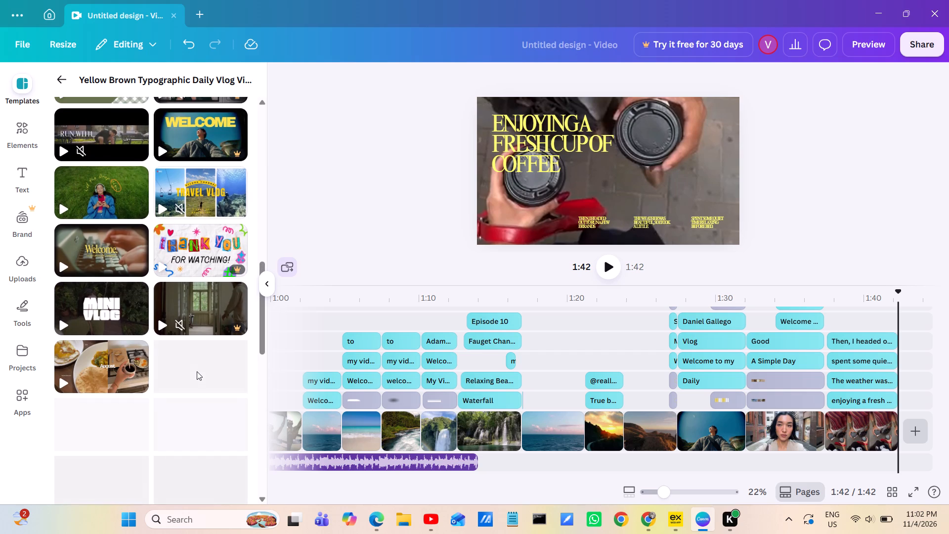
scroll(197, 371, "up", 1)
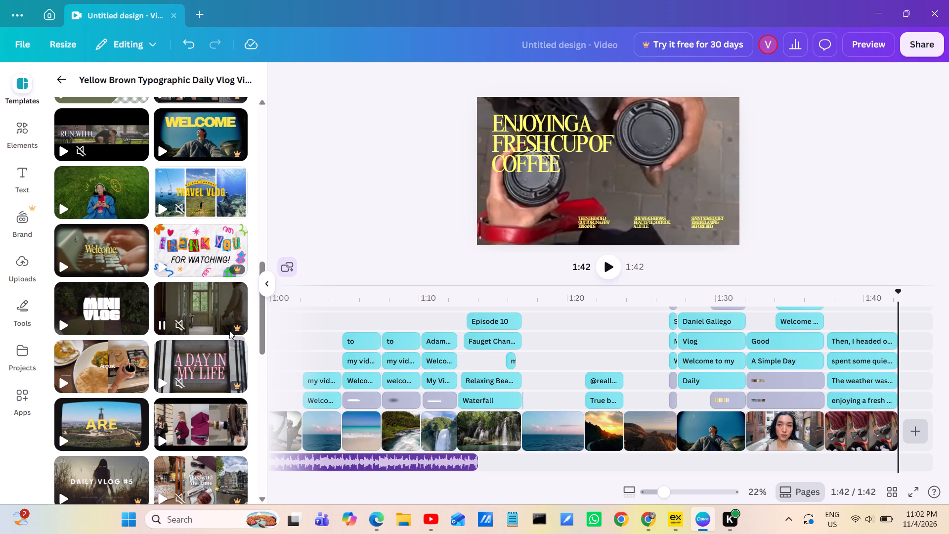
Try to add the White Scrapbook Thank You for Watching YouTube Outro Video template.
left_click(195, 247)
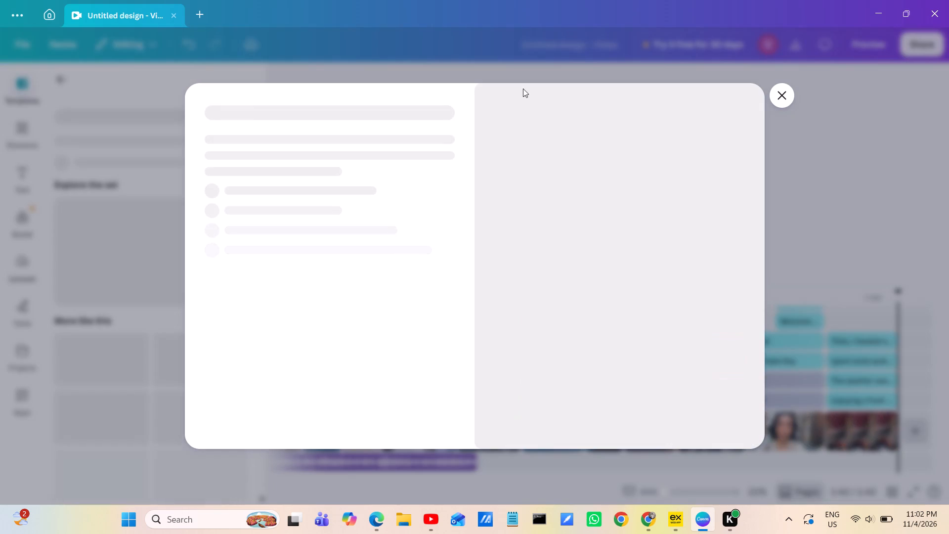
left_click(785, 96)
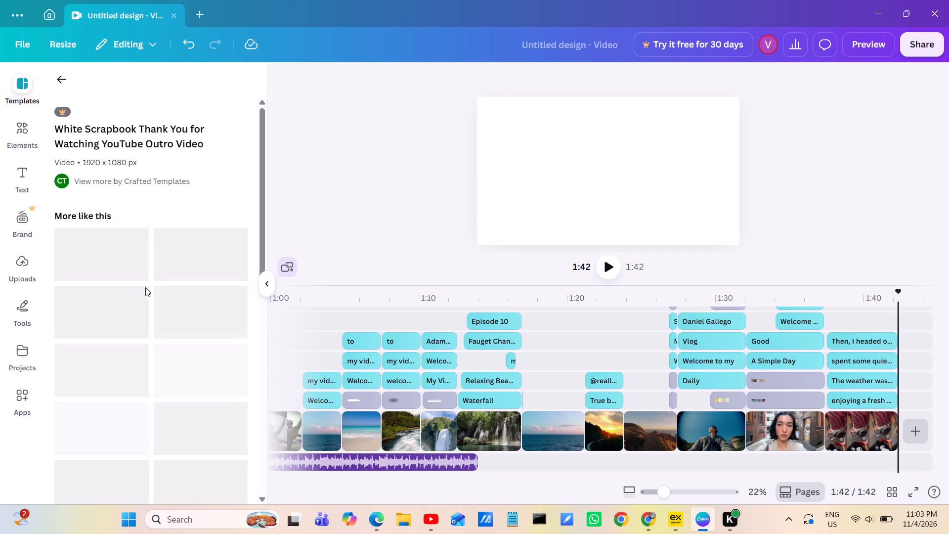
Open the Cut and Capture: My Paper Cut-Out Animation Video template from the similar templates to view its pages.
scroll(145, 287, "down", 3)
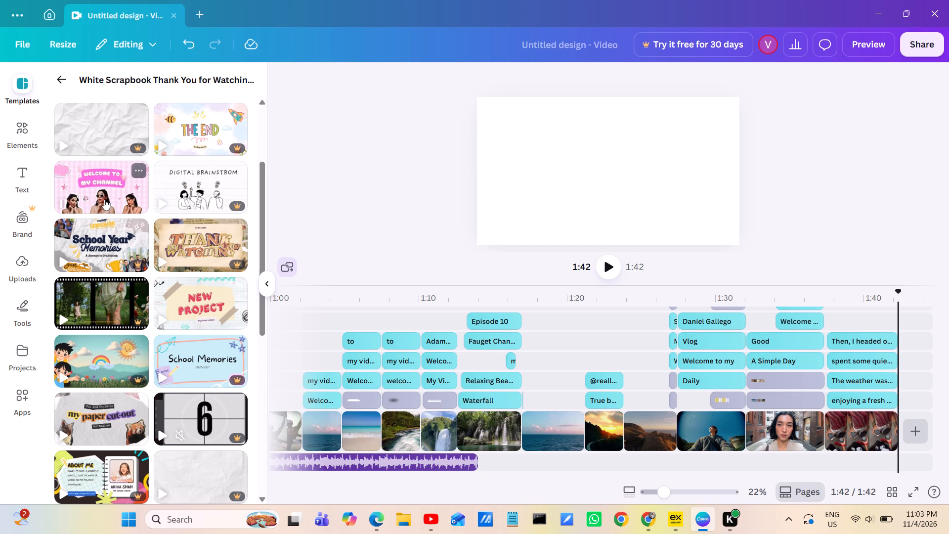
scroll(130, 357, "down", 1)
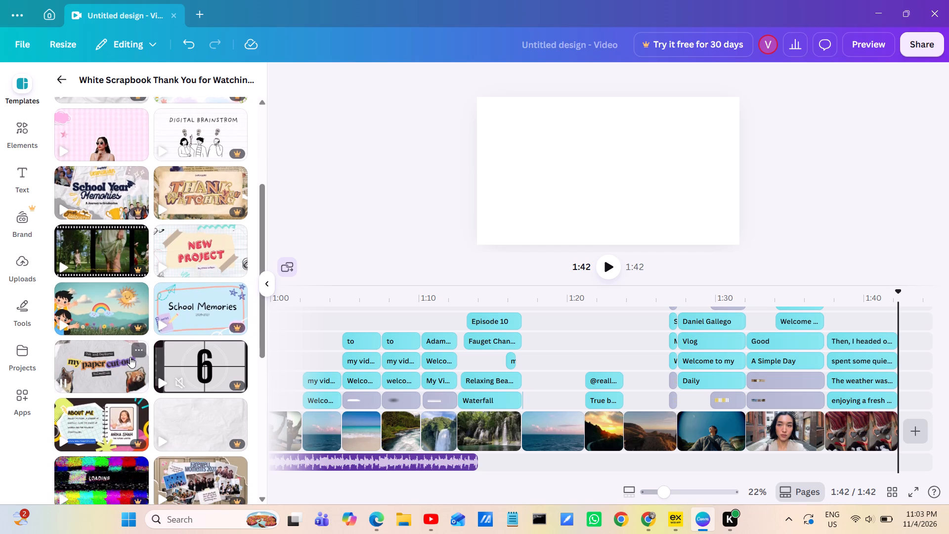
left_click(107, 374)
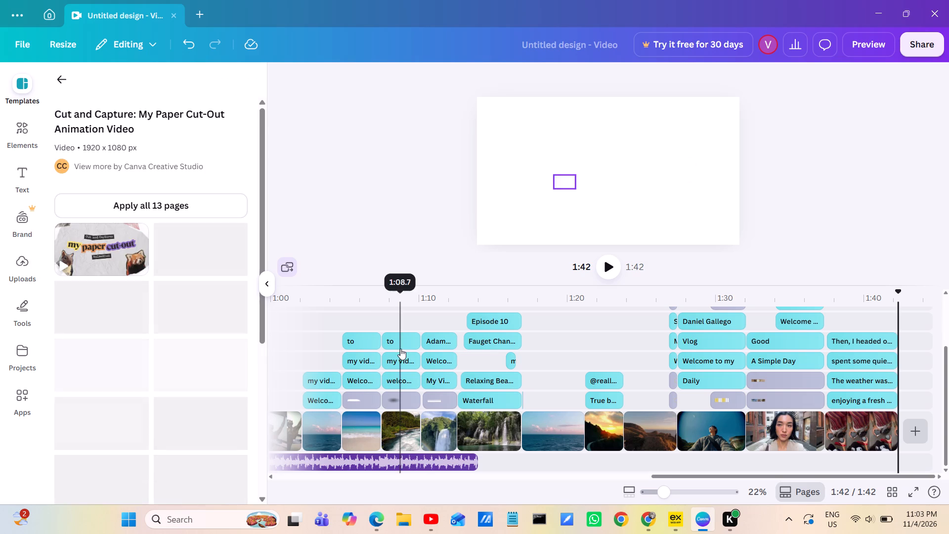
Play the video from about 1:20 to the end to review the sunset and vlog pages.
left_click(578, 314)
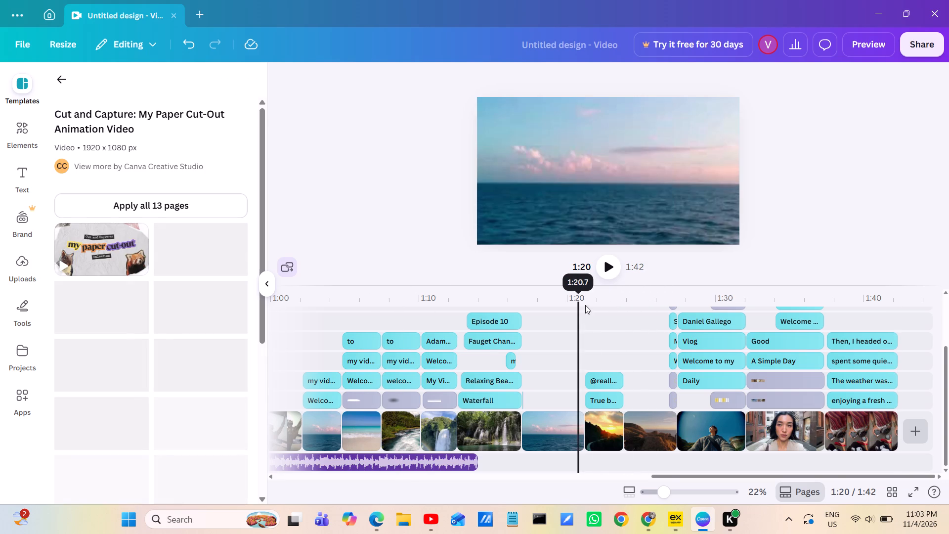
left_click(607, 266)
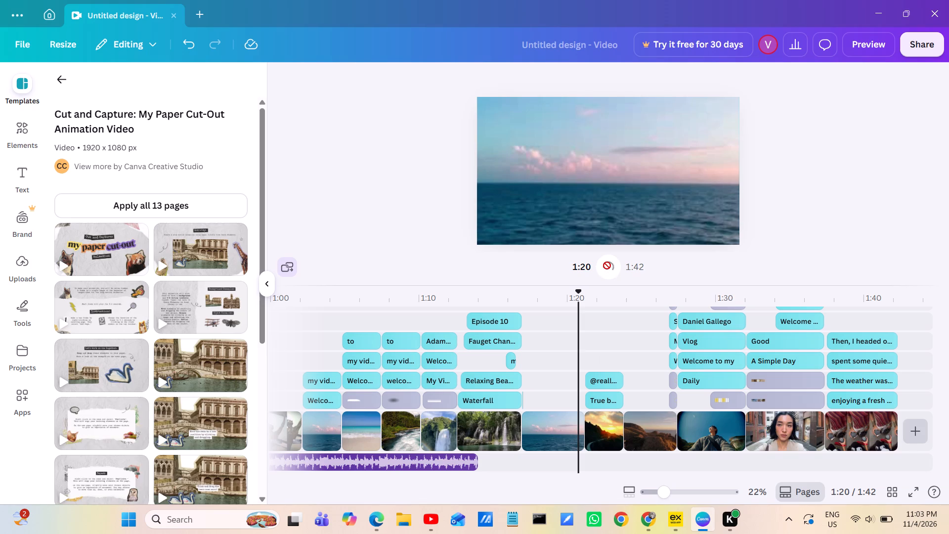
scroll(774, 339, "left", 3)
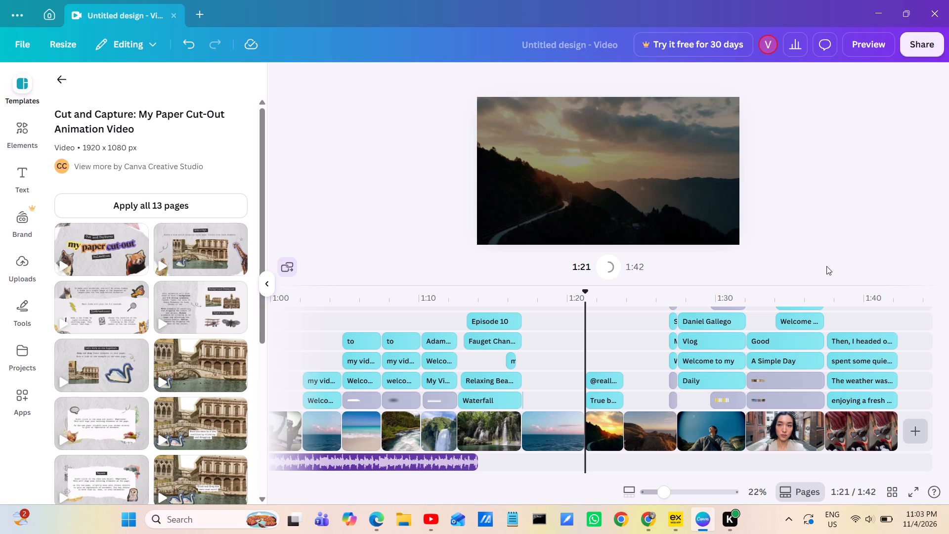
scroll(816, 356, "left", 2)
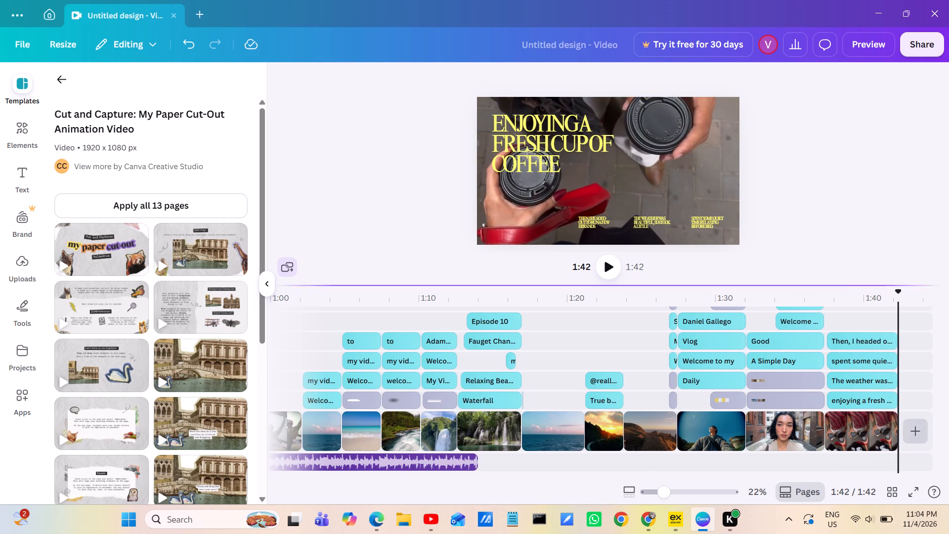
Replay the closing coffee page of the video from 1:38.
left_click(837, 311)
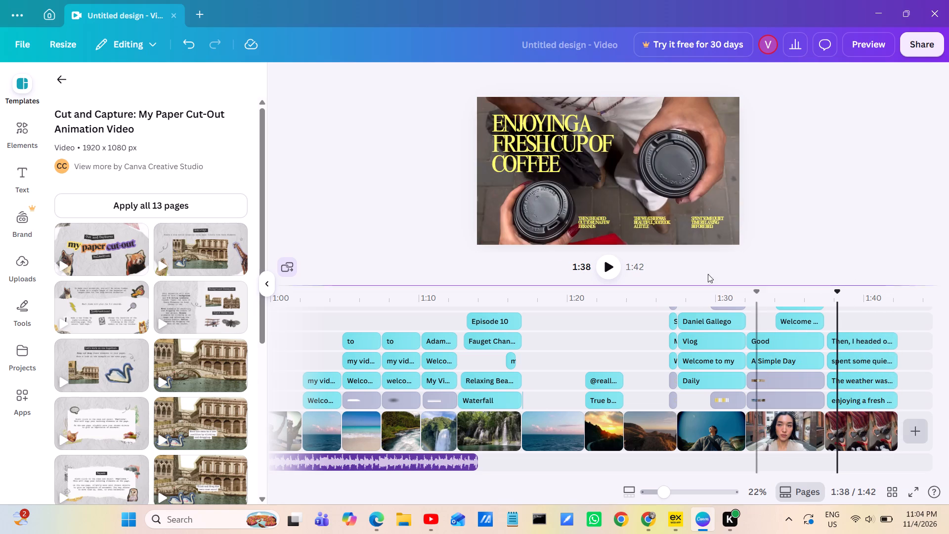
left_click(608, 267)
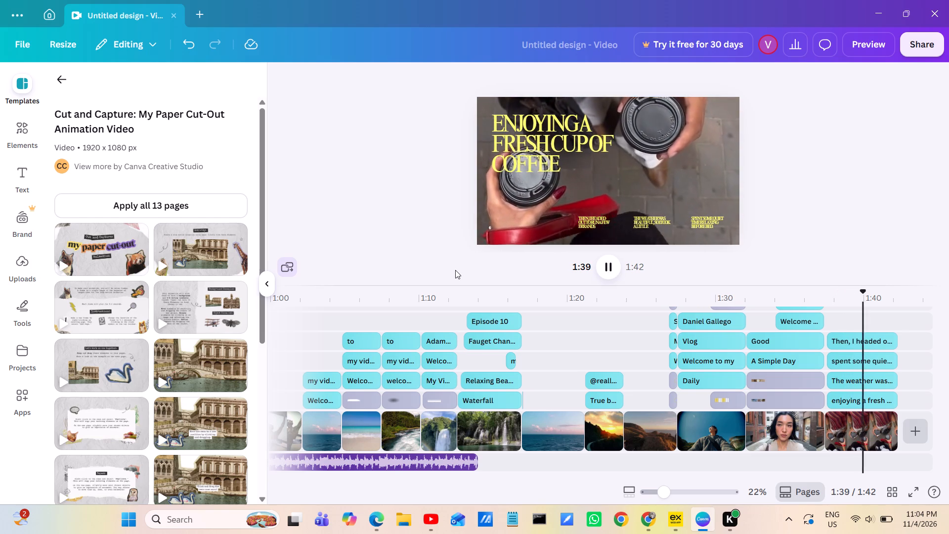
scroll(455, 270, "down", 2)
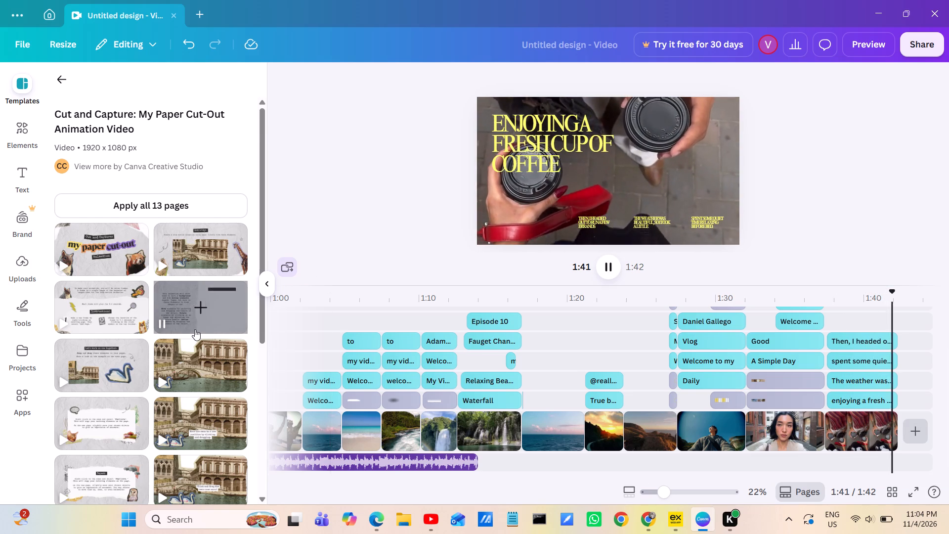
Add the Cut and Capture template's Venice canal page with the single swan cut-out at the end of the video.
scroll(195, 329, "down", 1)
left_click(193, 310)
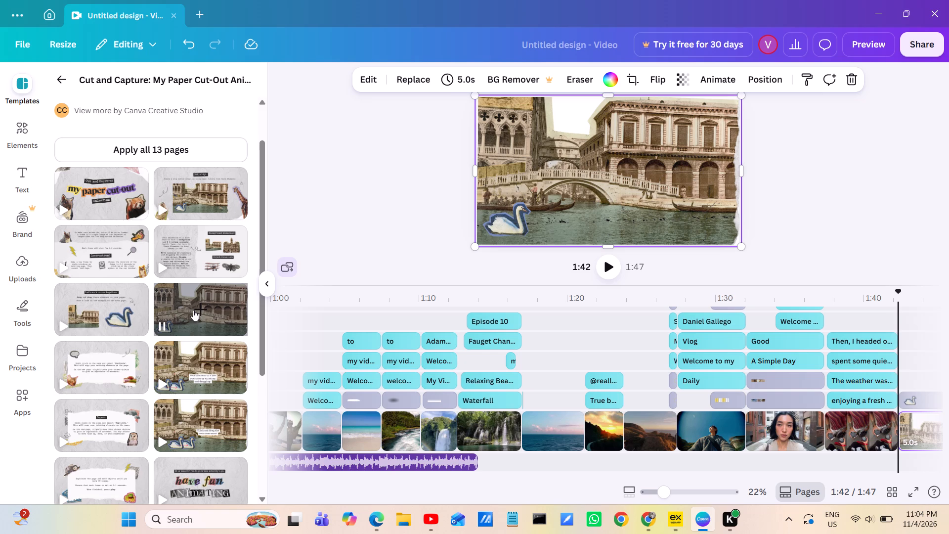
Play the new Venice canal page from 1:42 to the end of the video.
left_click(612, 267)
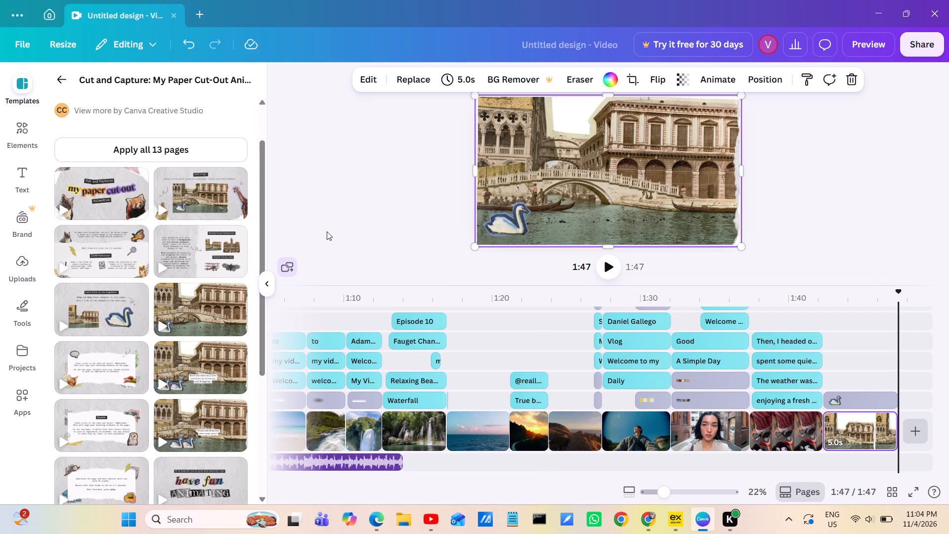
Look through the remaining Cut and Capture template pages, its template style and the similar templates for another page to add.
scroll(194, 319, "down", 4)
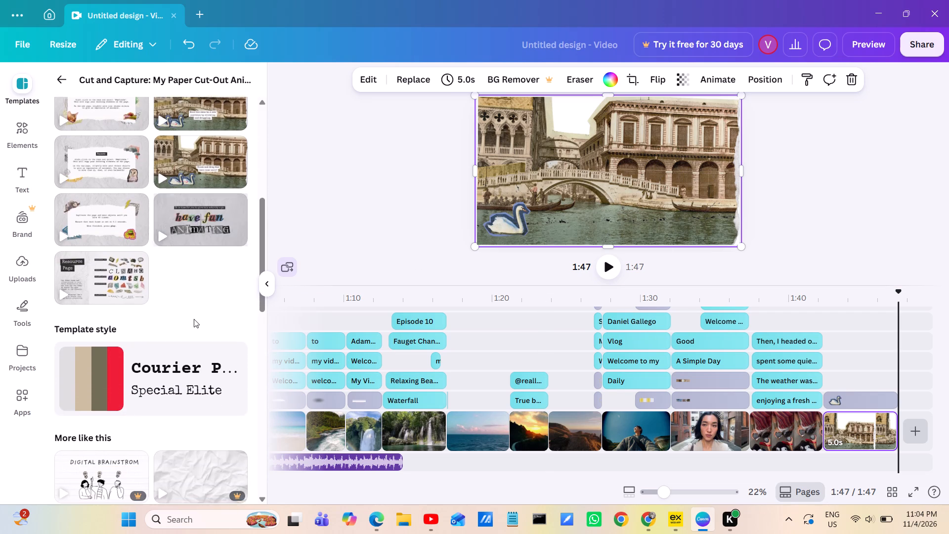
scroll(194, 319, "down", 2)
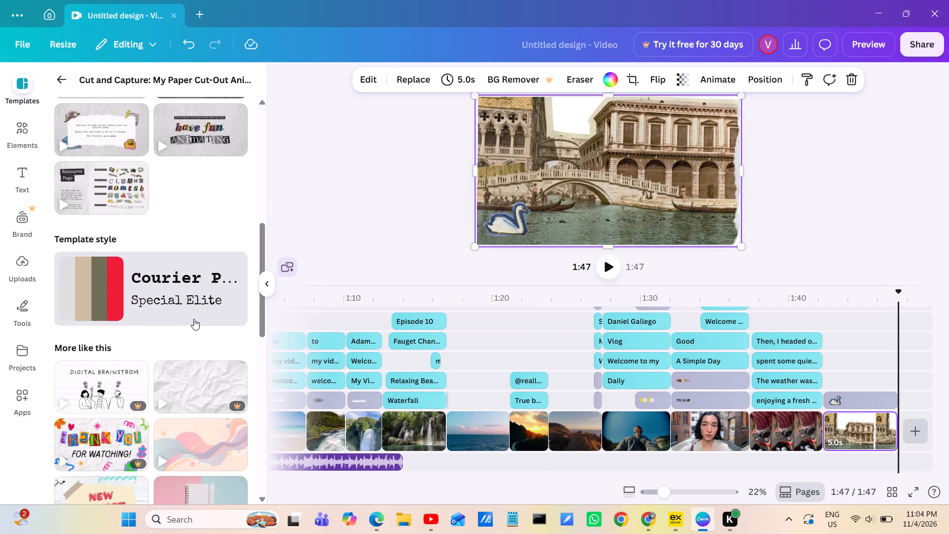
scroll(194, 319, "down", 1)
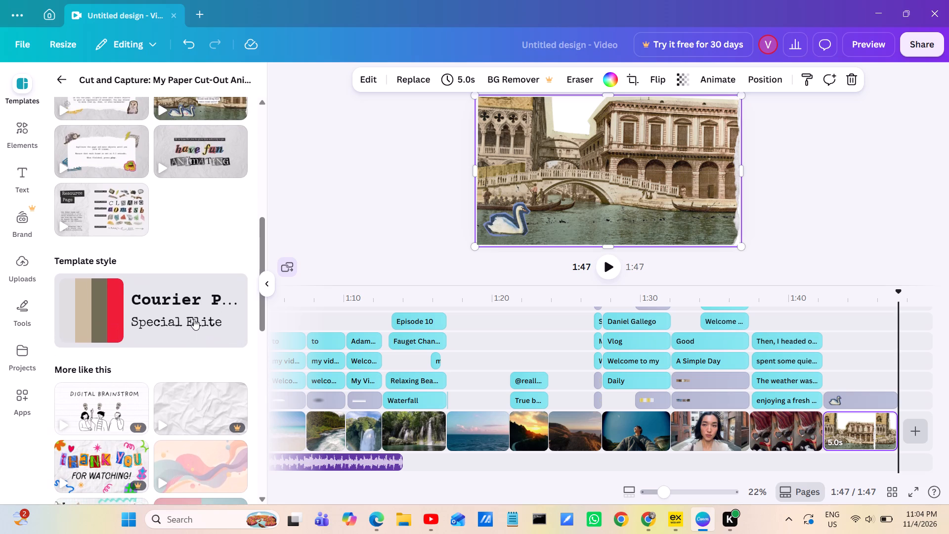
scroll(194, 319, "down", 1)
scroll(194, 319, "up", 1)
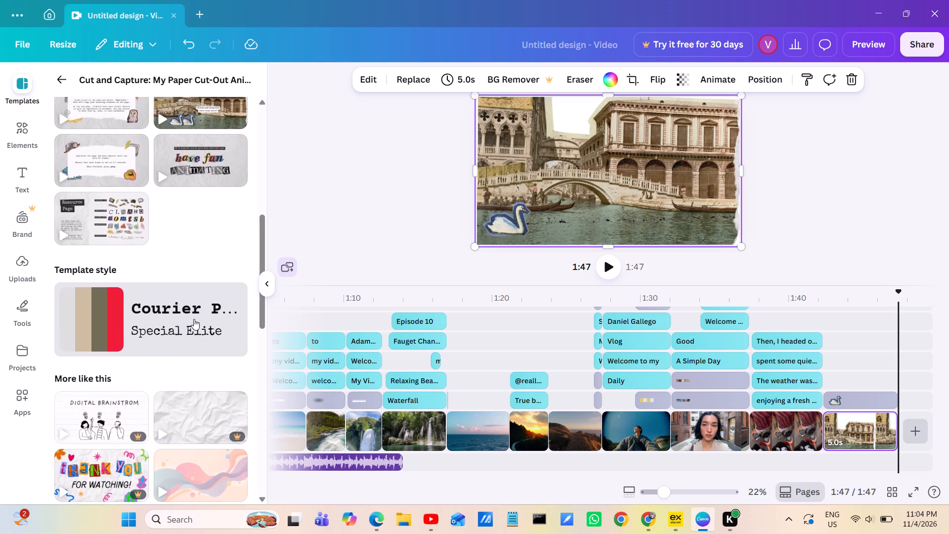
scroll(194, 319, "up", 3)
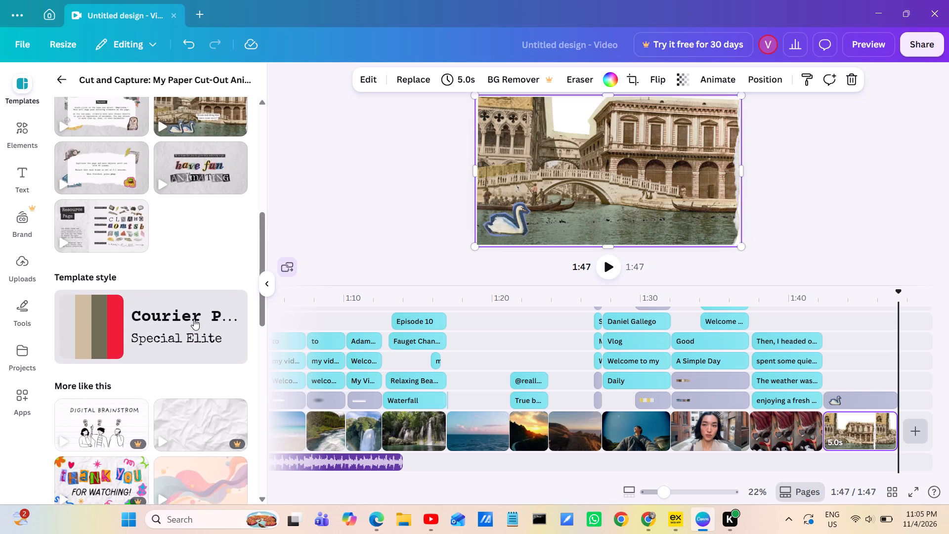
scroll(194, 319, "up", 2)
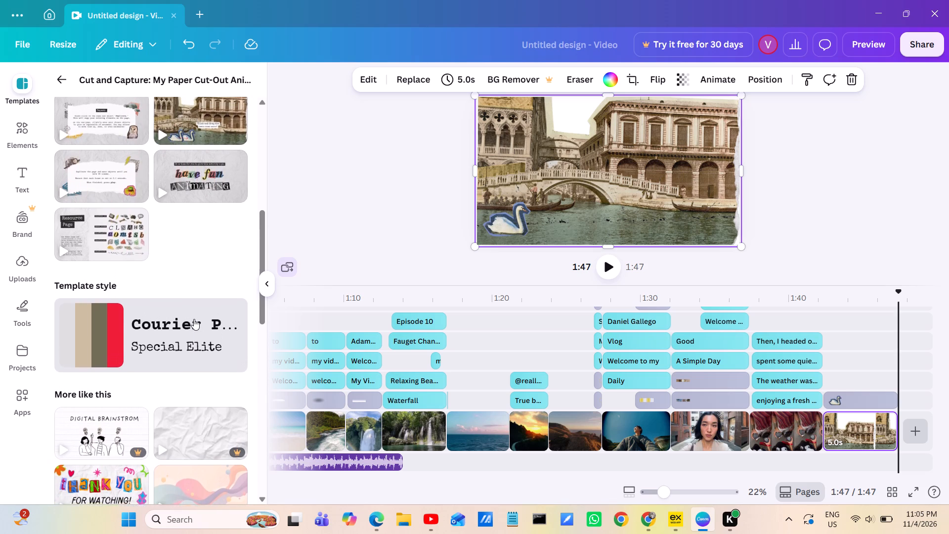
scroll(194, 319, "up", 2)
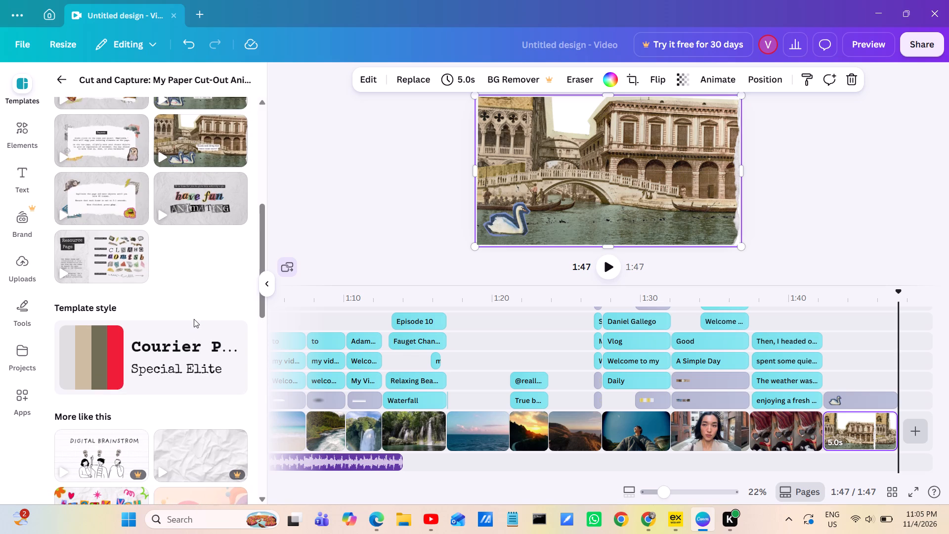
scroll(194, 319, "up", 1)
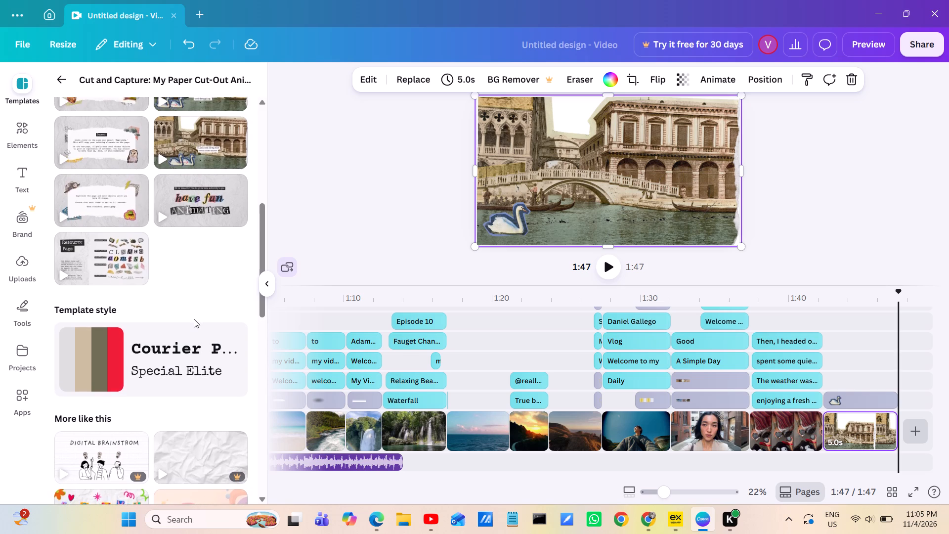
scroll(194, 319, "up", 2)
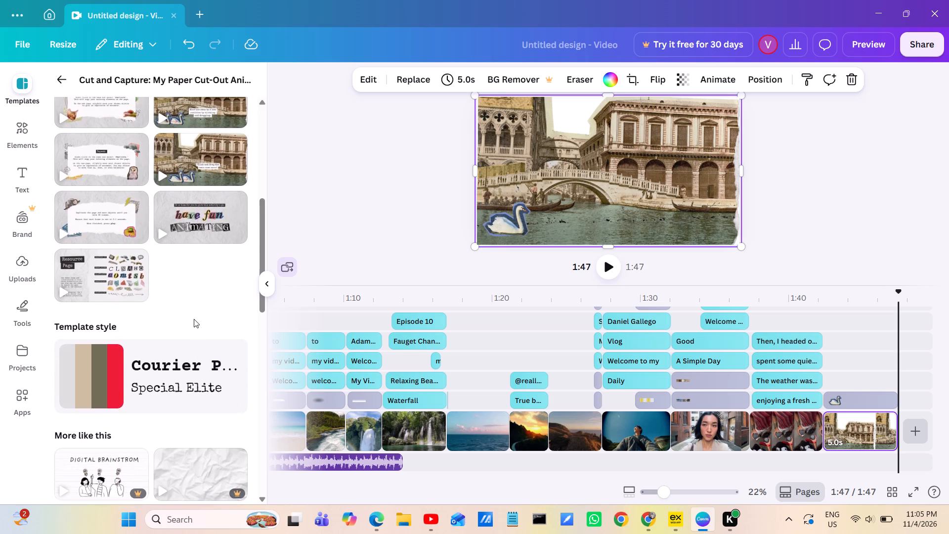
scroll(194, 319, "up", 2)
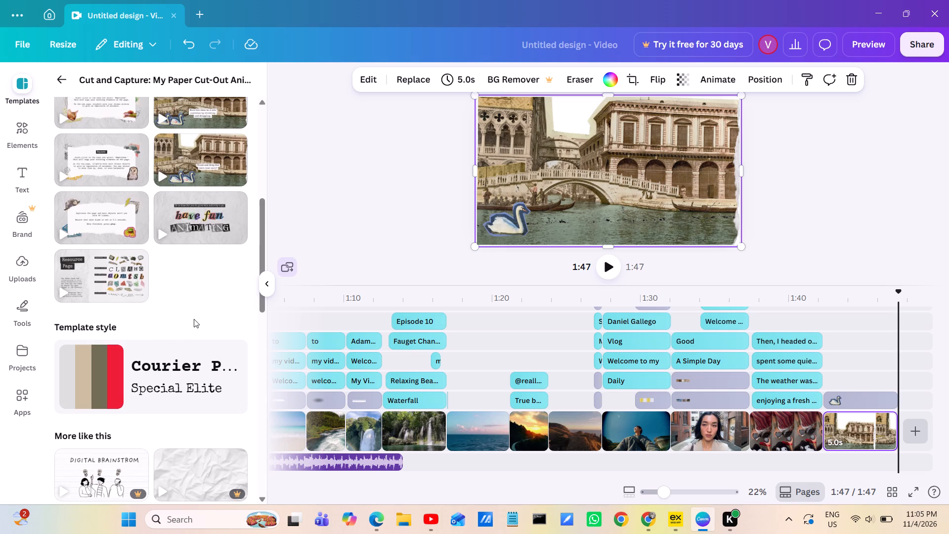
scroll(194, 319, "up", 1)
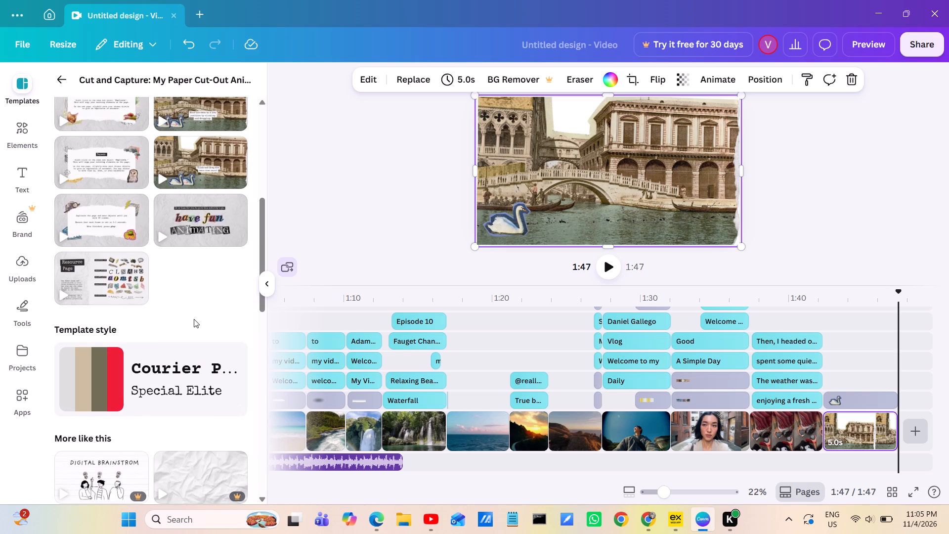
scroll(194, 319, "up", 2)
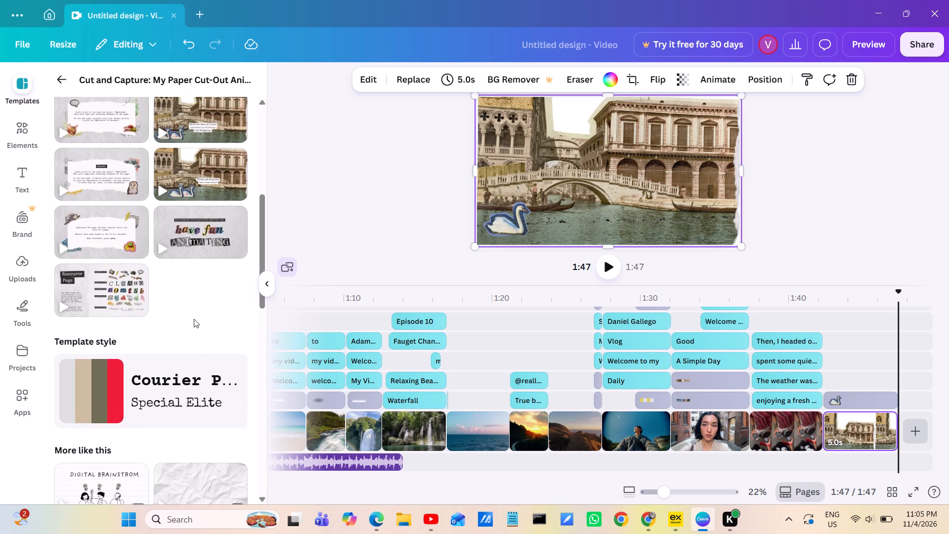
scroll(194, 319, "up", 2)
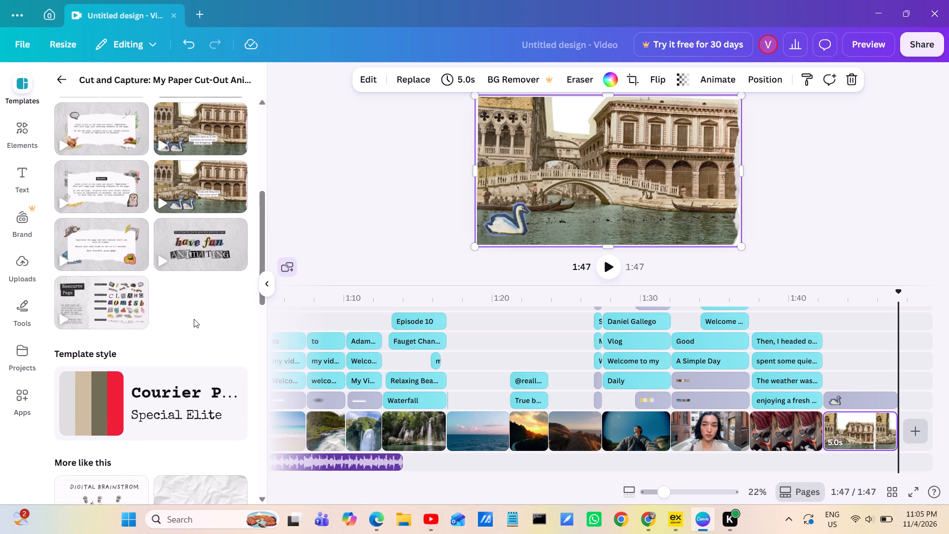
scroll(194, 319, "up", 1)
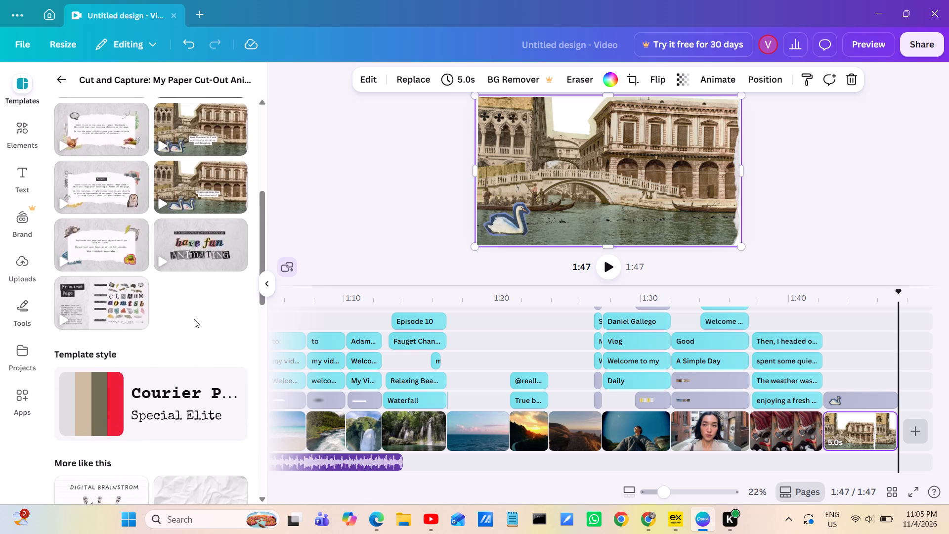
scroll(194, 319, "up", 2)
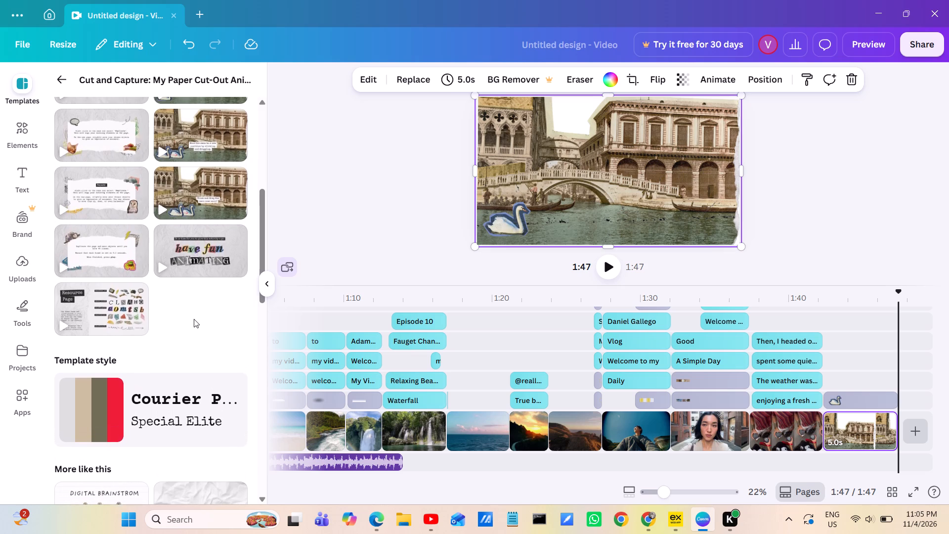
scroll(194, 319, "up", 1)
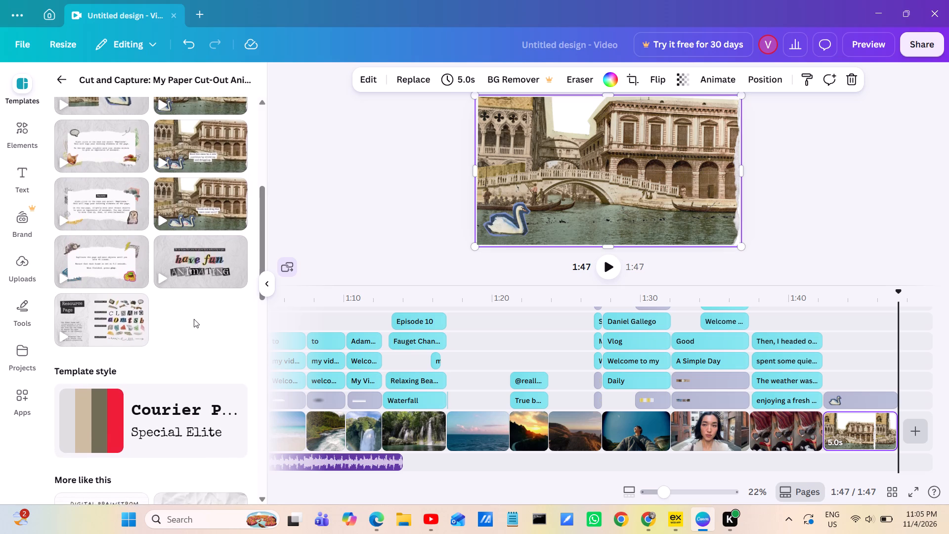
scroll(194, 319, "up", 1)
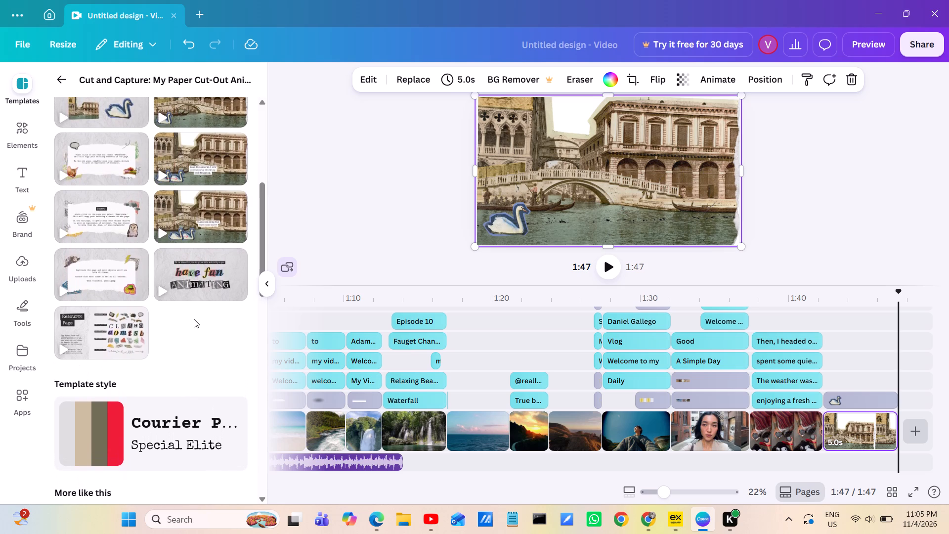
scroll(194, 319, "up", 1)
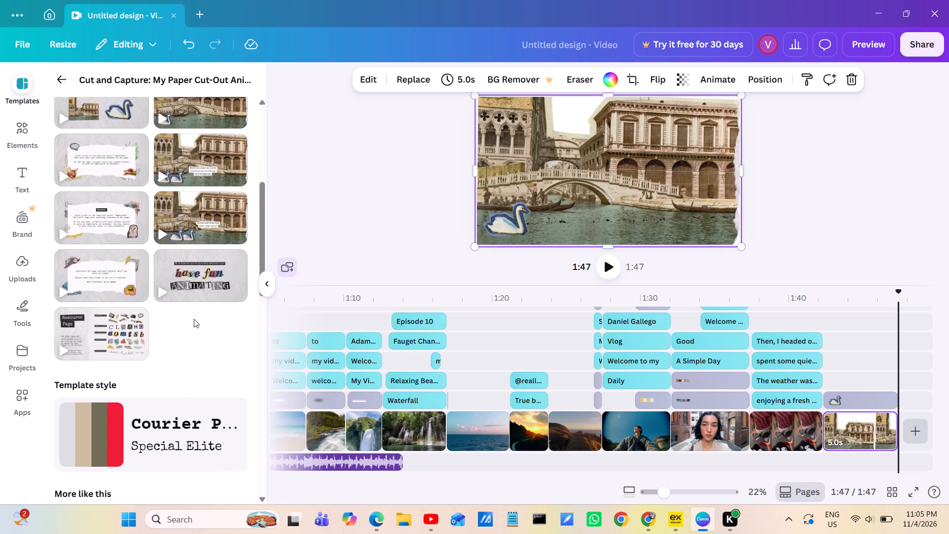
scroll(194, 319, "up", 2)
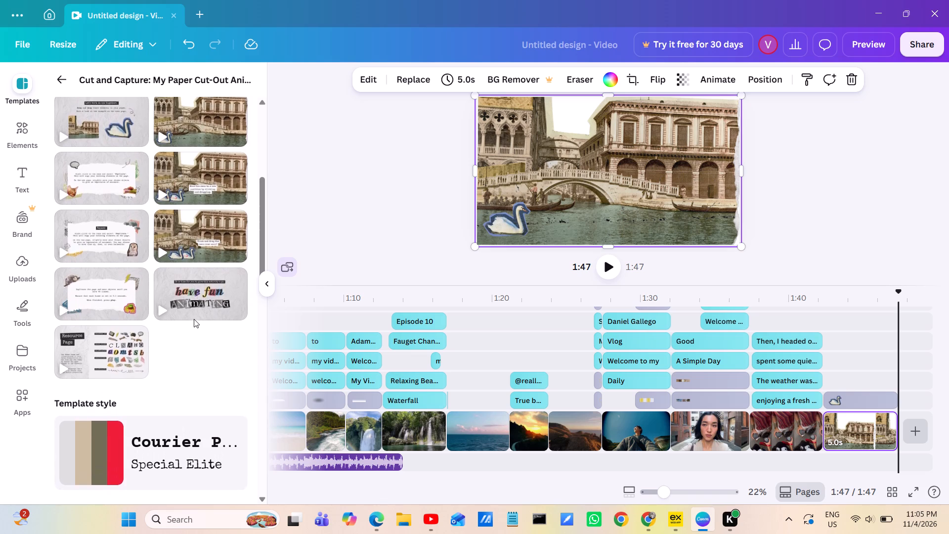
scroll(194, 319, "up", 1)
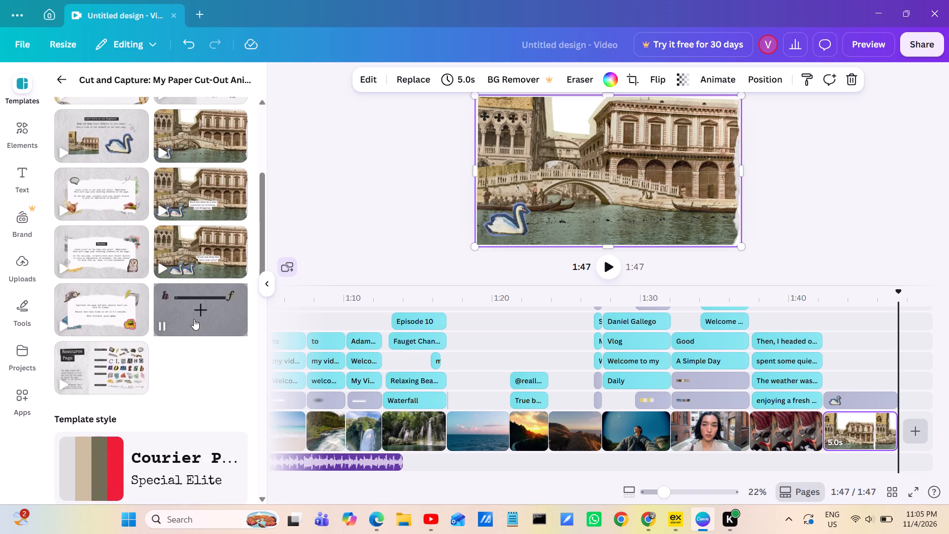
scroll(194, 319, "up", 1)
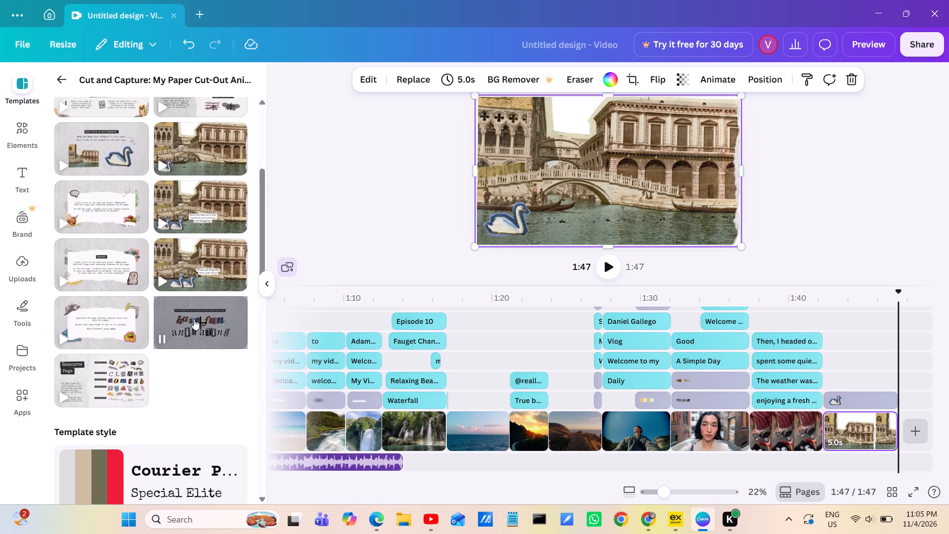
scroll(194, 319, "down", 1)
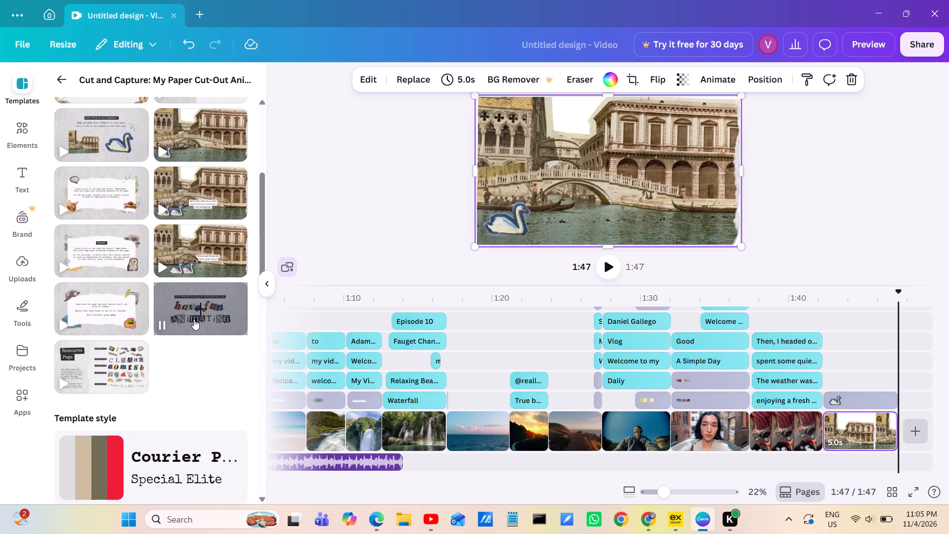
scroll(194, 319, "down", 1)
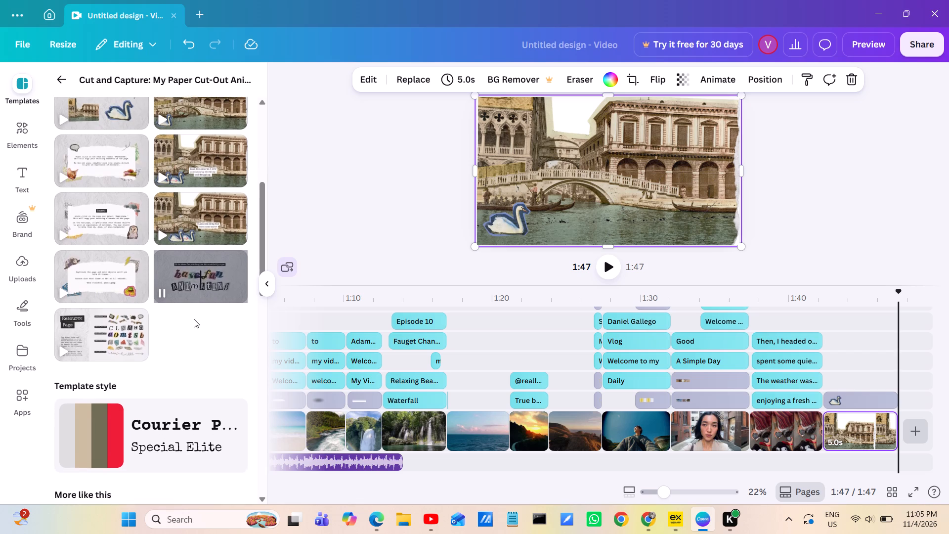
scroll(194, 319, "down", 2)
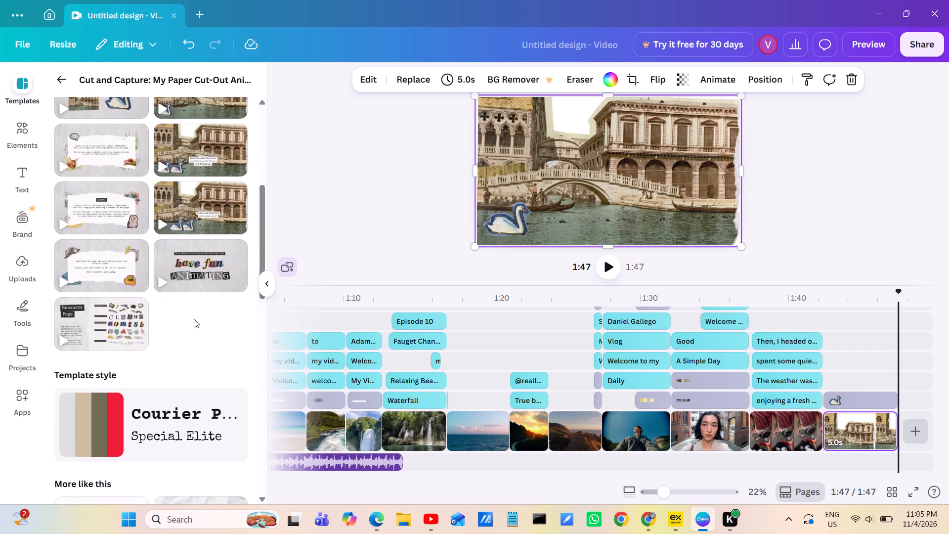
scroll(194, 319, "down", 2)
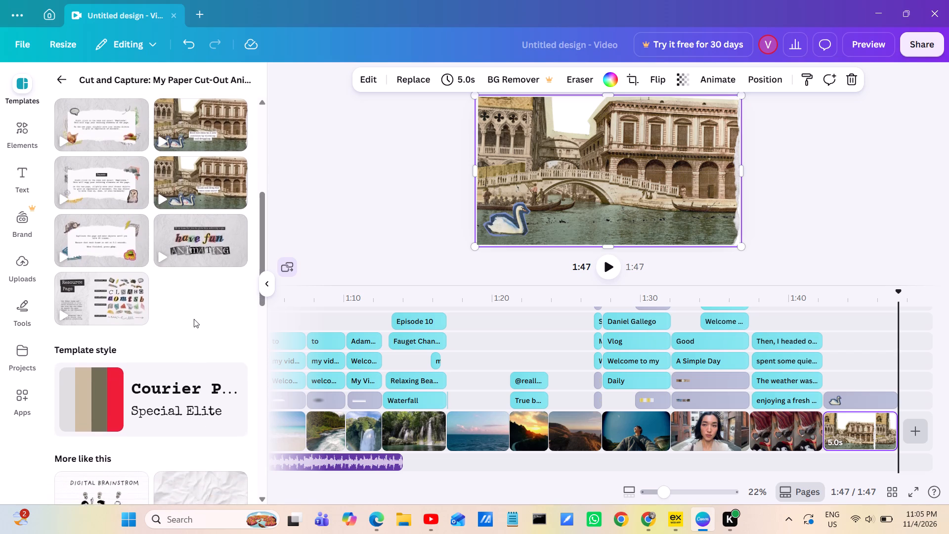
scroll(194, 319, "down", 2)
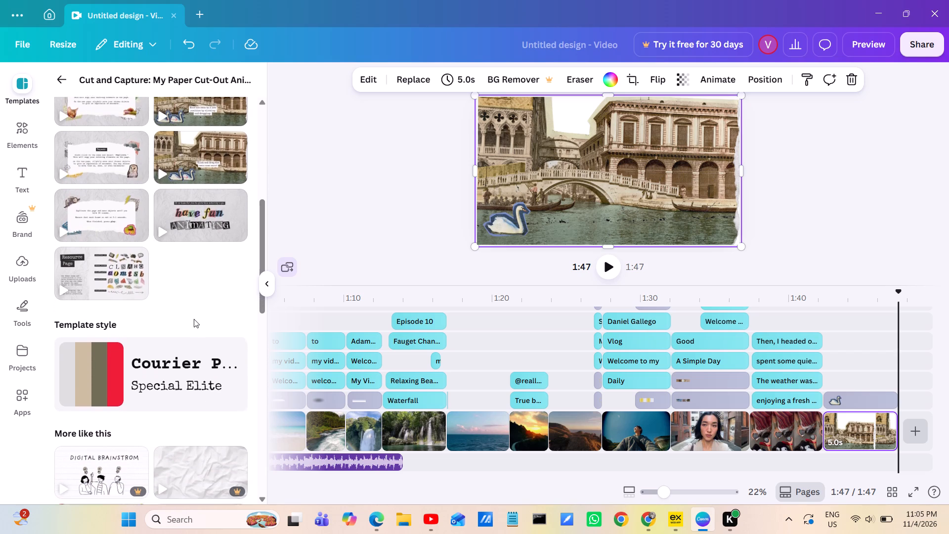
scroll(194, 319, "down", 2)
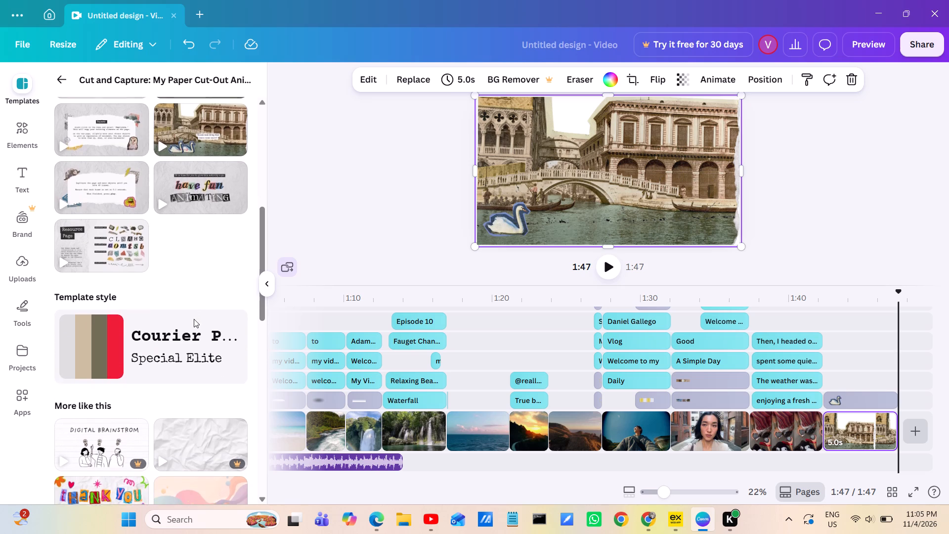
scroll(194, 319, "down", 2)
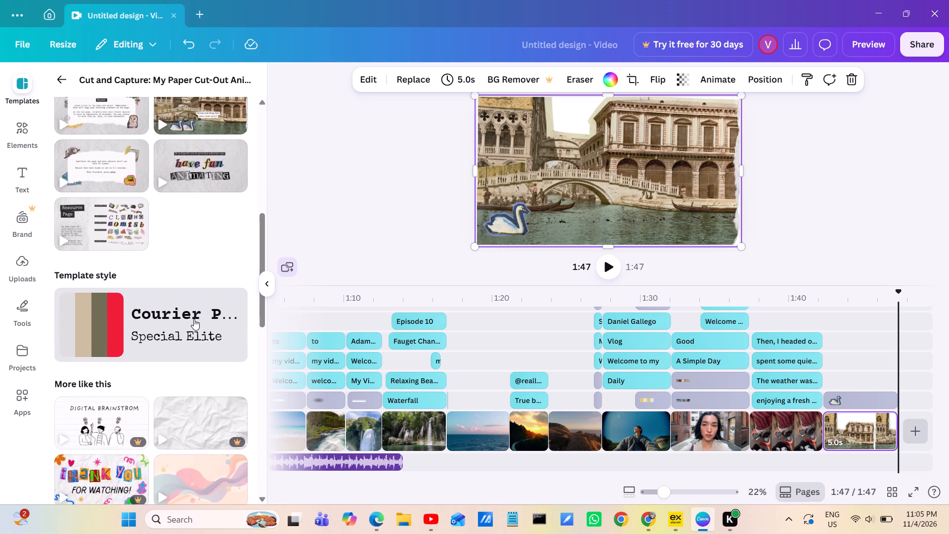
scroll(194, 319, "down", 2)
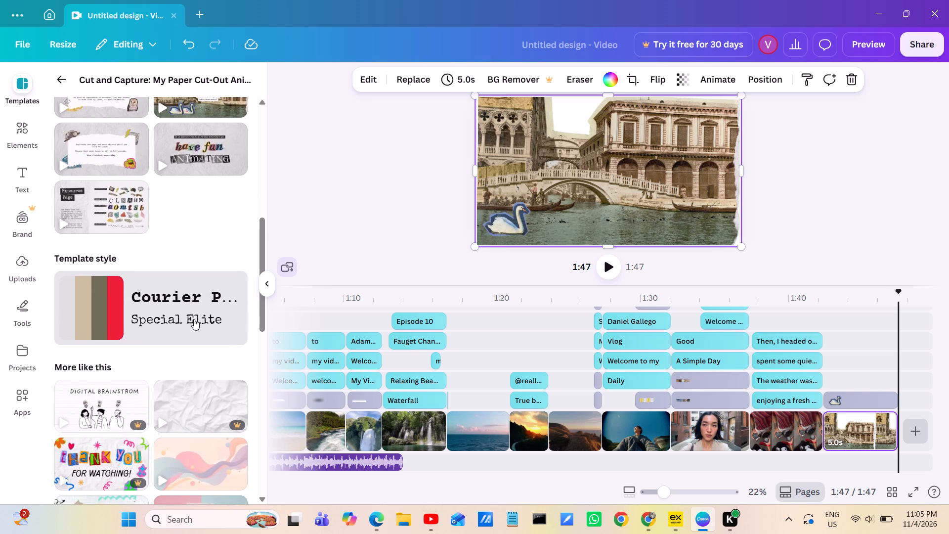
scroll(194, 319, "down", 1)
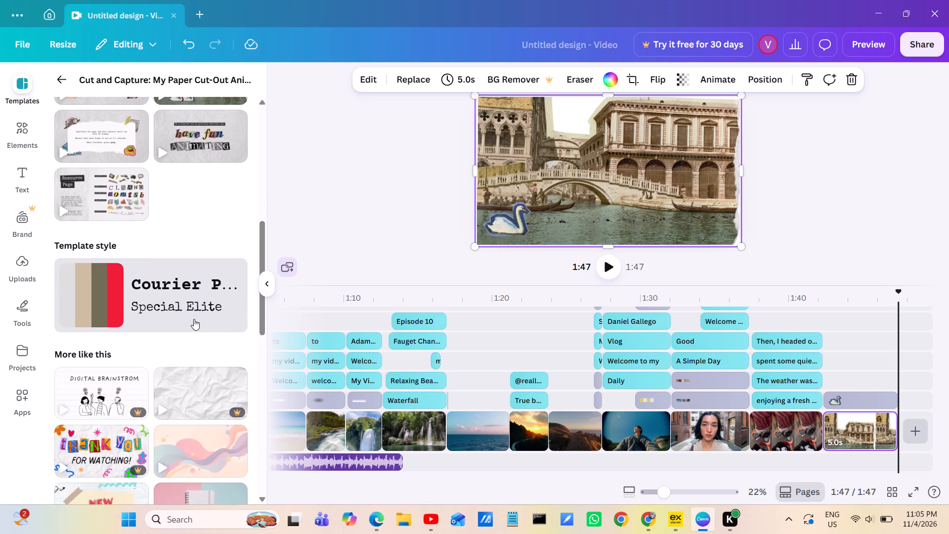
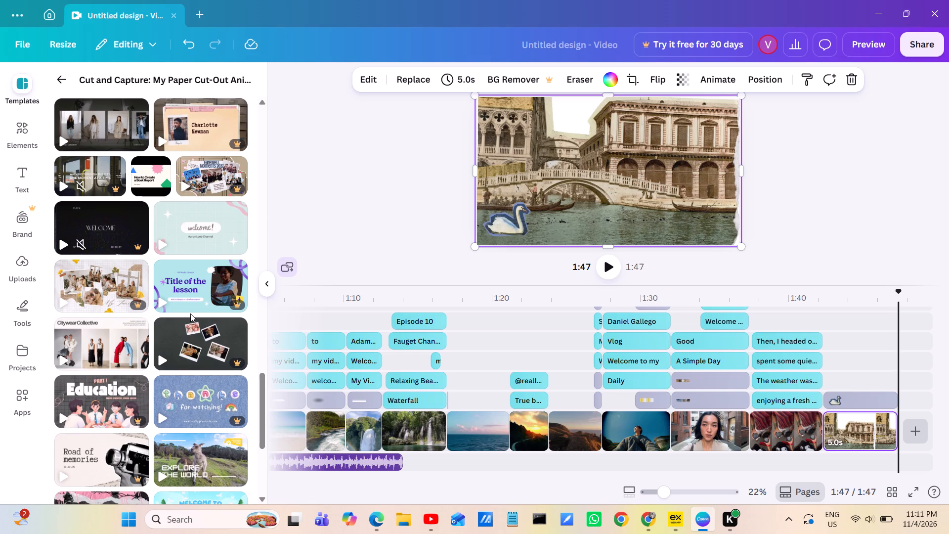
Add the Neutral Modern Fashion Collection template's Citywear Collective page at the end of the video.
scroll(190, 313, "down", 1)
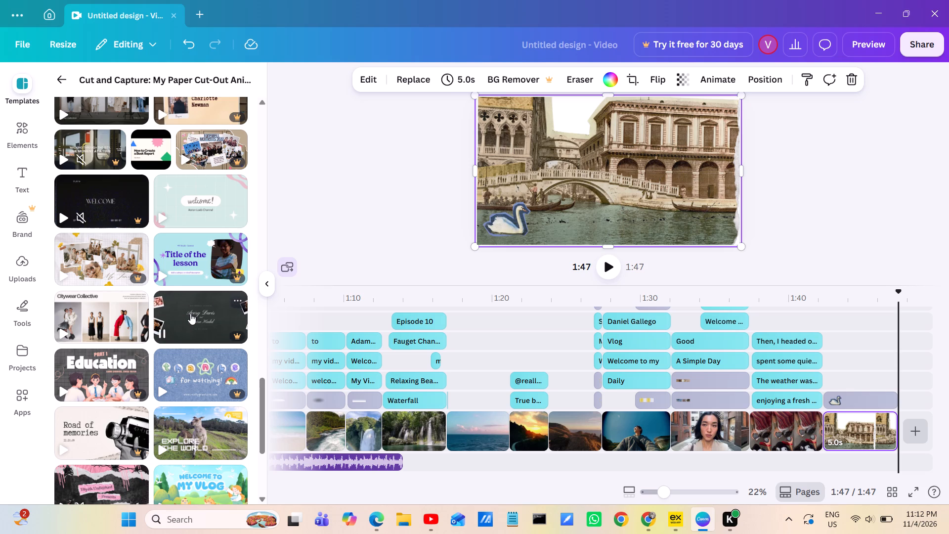
scroll(190, 313, "down", 1)
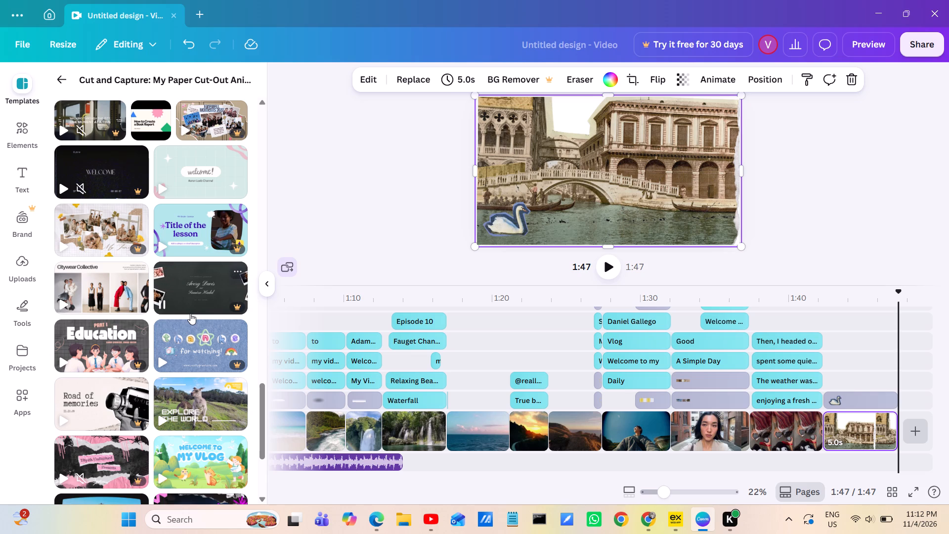
scroll(190, 313, "down", 1)
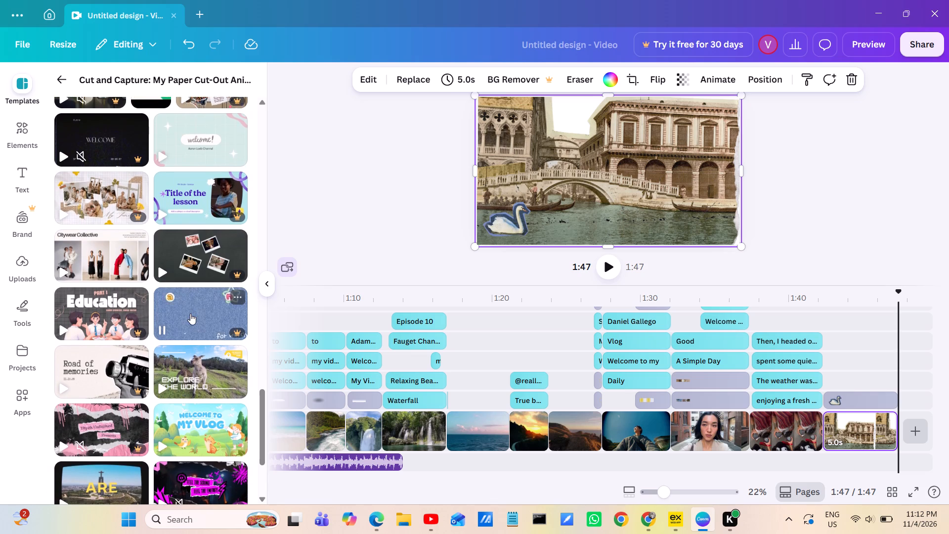
left_click(130, 265)
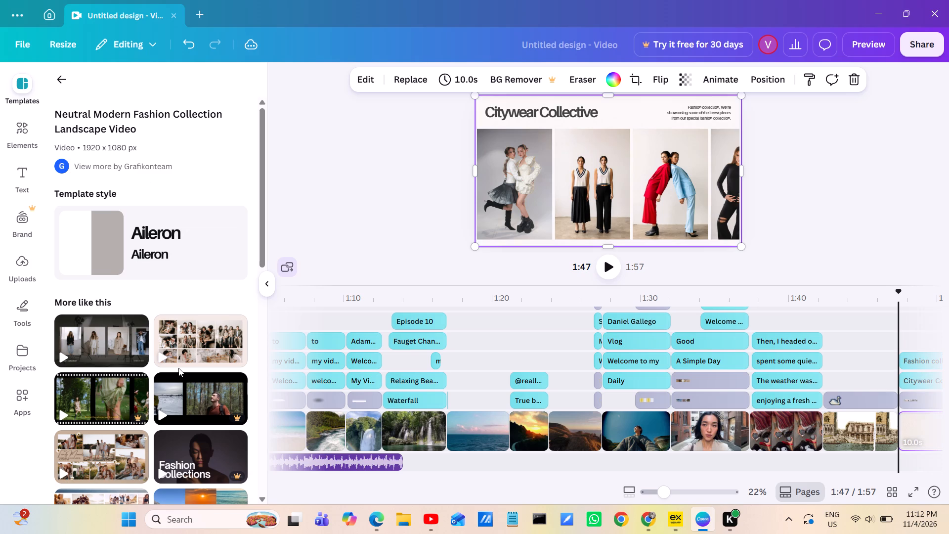
Play the new Citywear Collective page from 1:47 to the end of the video.
left_click(607, 264)
left_click(607, 264)
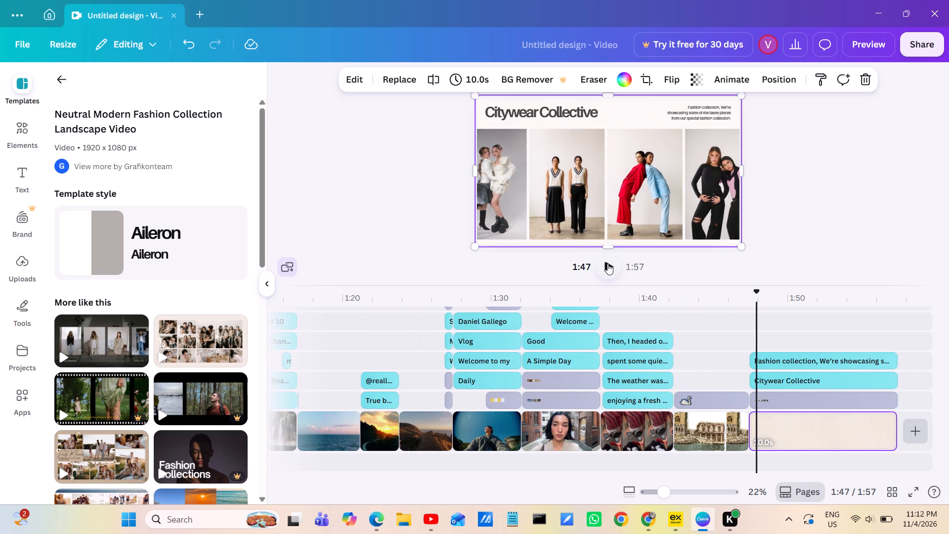
left_click(607, 264)
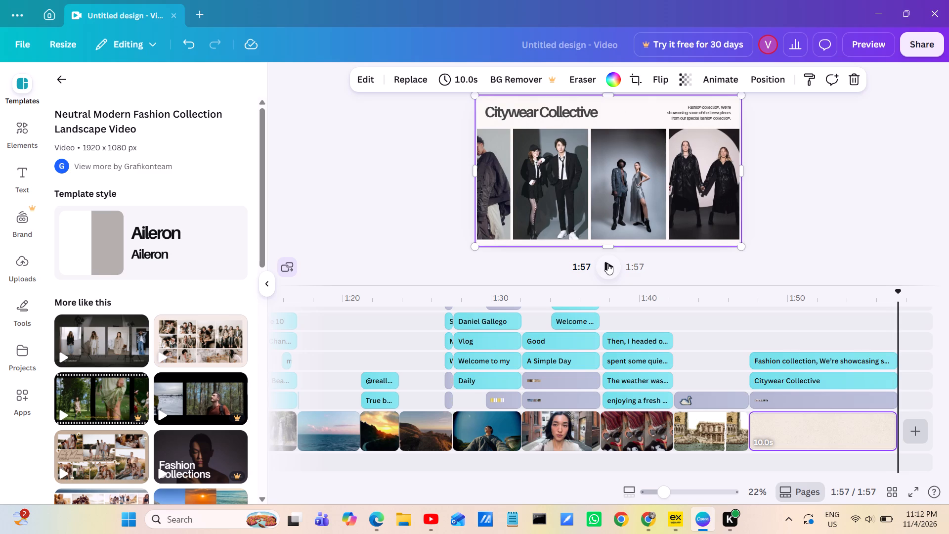
scroll(607, 264, "down", 1)
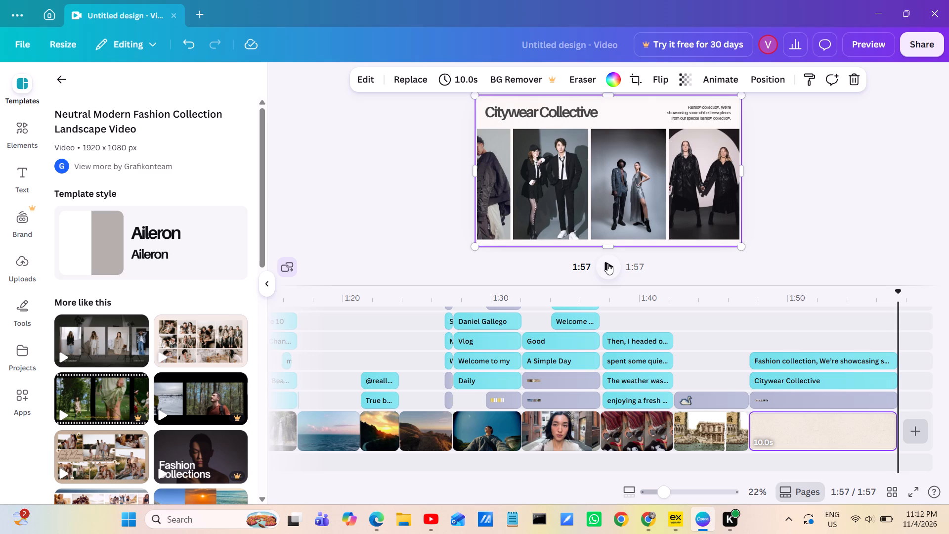
Play the whole video from the start through to the closing Citywear Collective page.
left_click(607, 264)
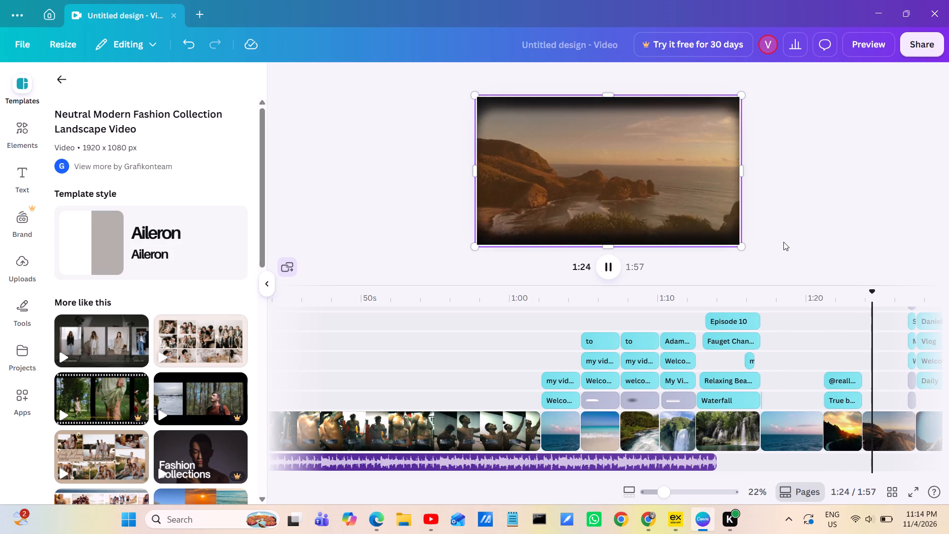
scroll(783, 242, "left", 1)
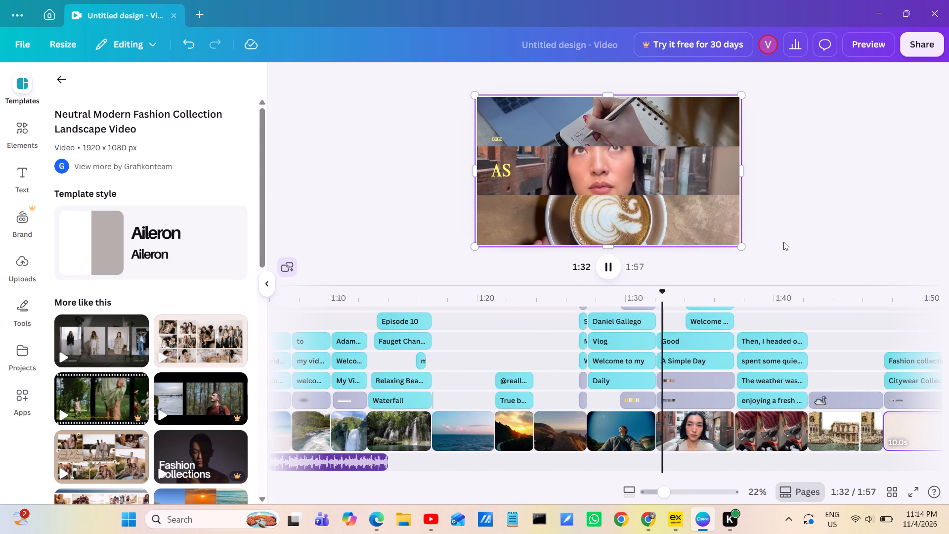
scroll(783, 242, "left", 1)
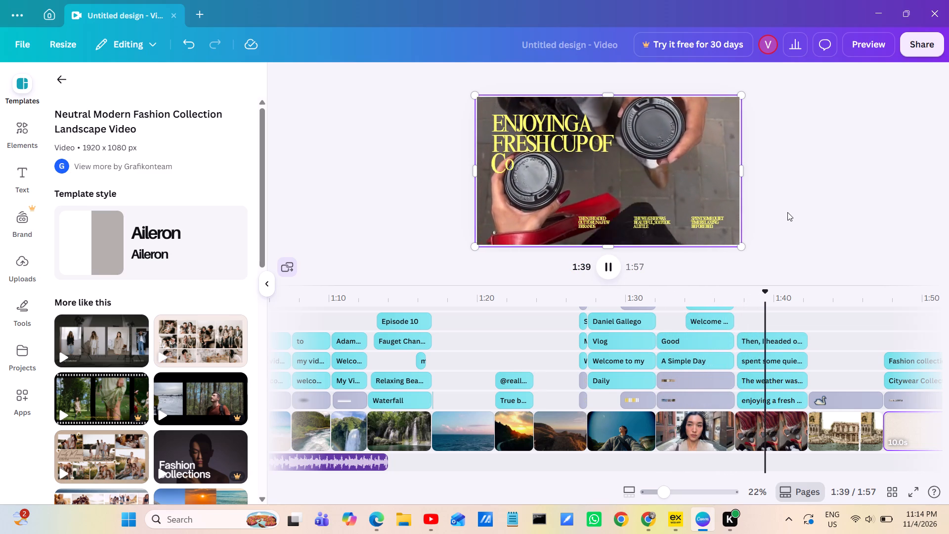
scroll(786, 211, "left", 1)
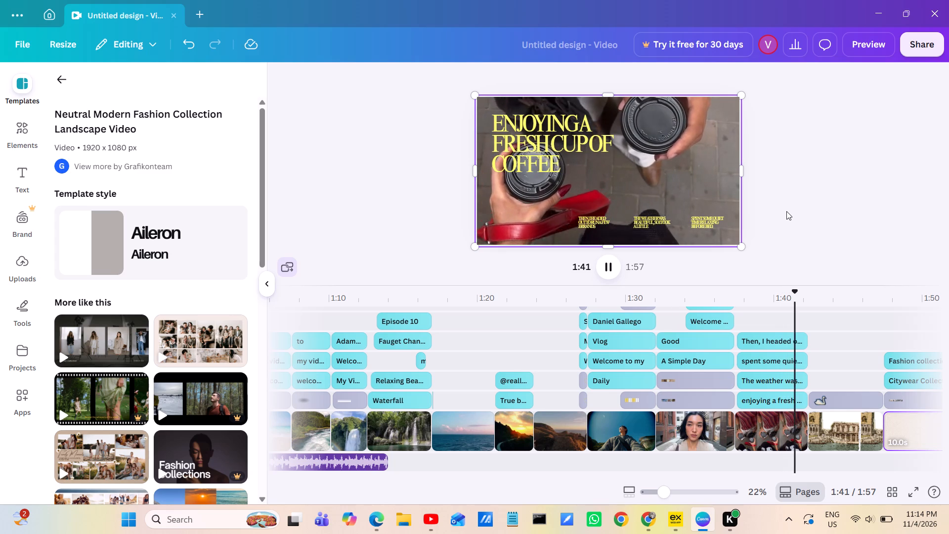
scroll(786, 211, "left", 1)
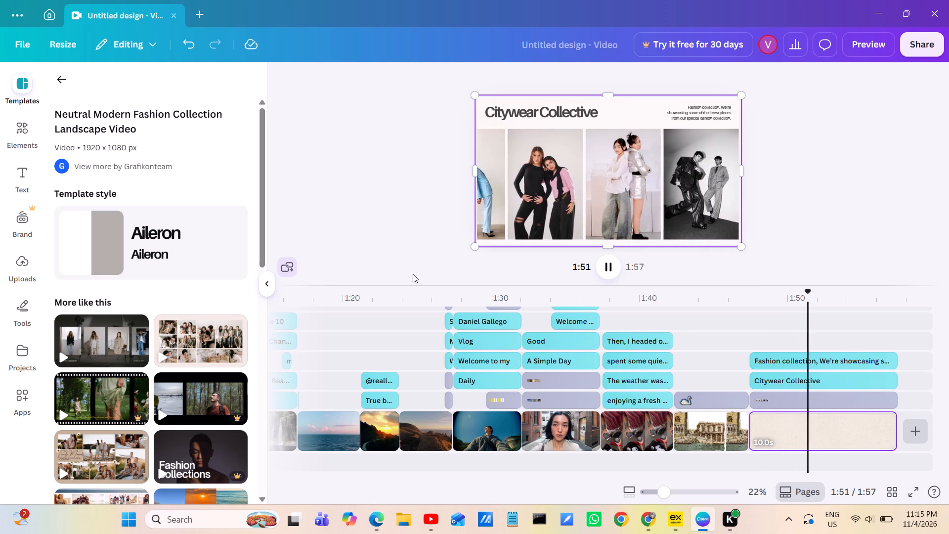
Look through the templates similar to the Neutral Modern Fashion Collection for another page to add.
scroll(167, 369, "down", 1)
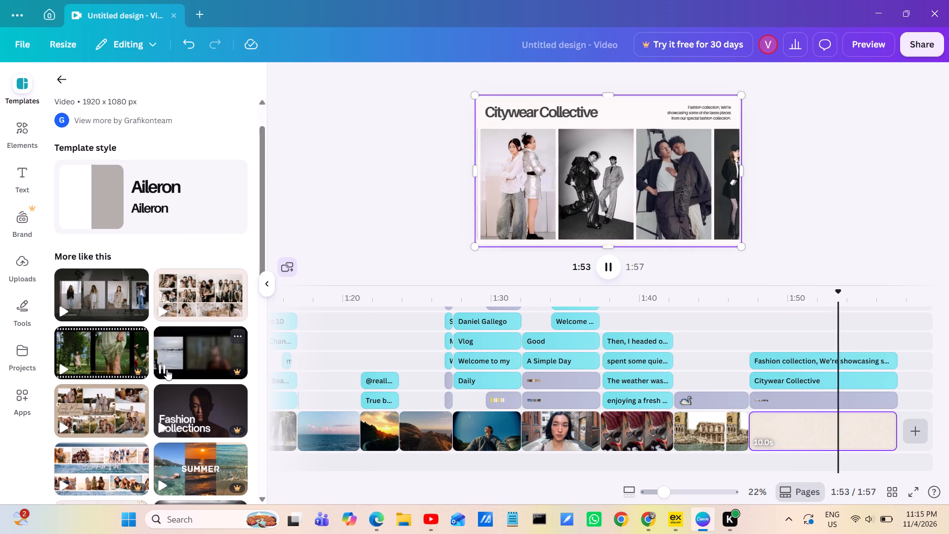
scroll(167, 369, "down", 1)
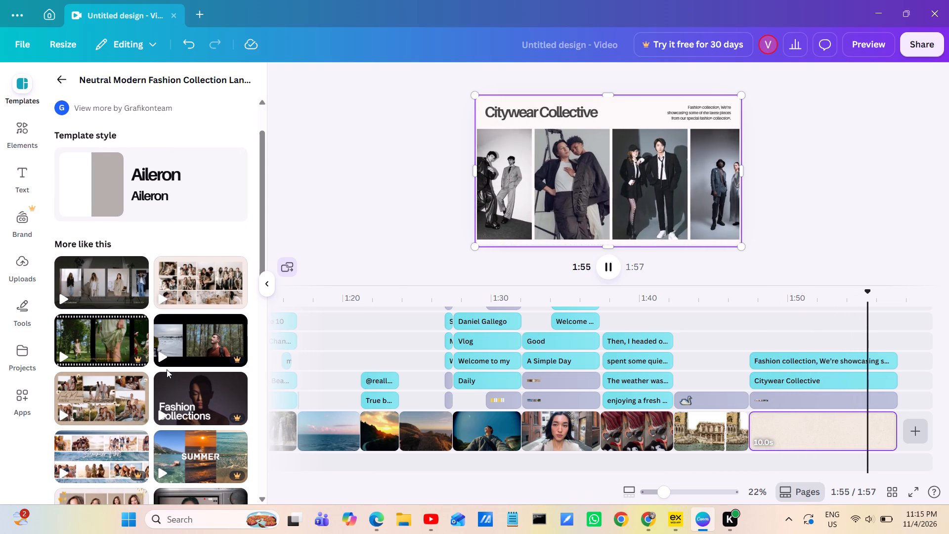
scroll(167, 369, "down", 1)
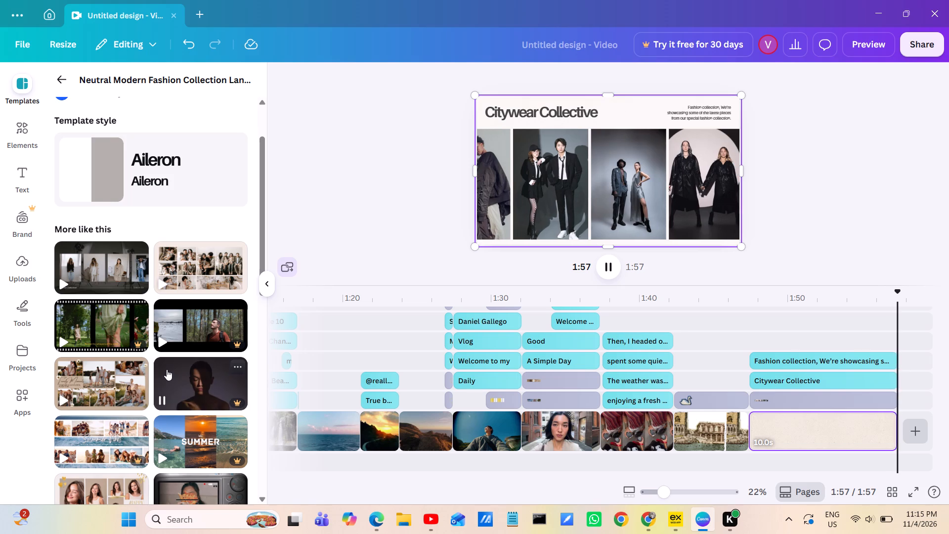
scroll(167, 369, "down", 3)
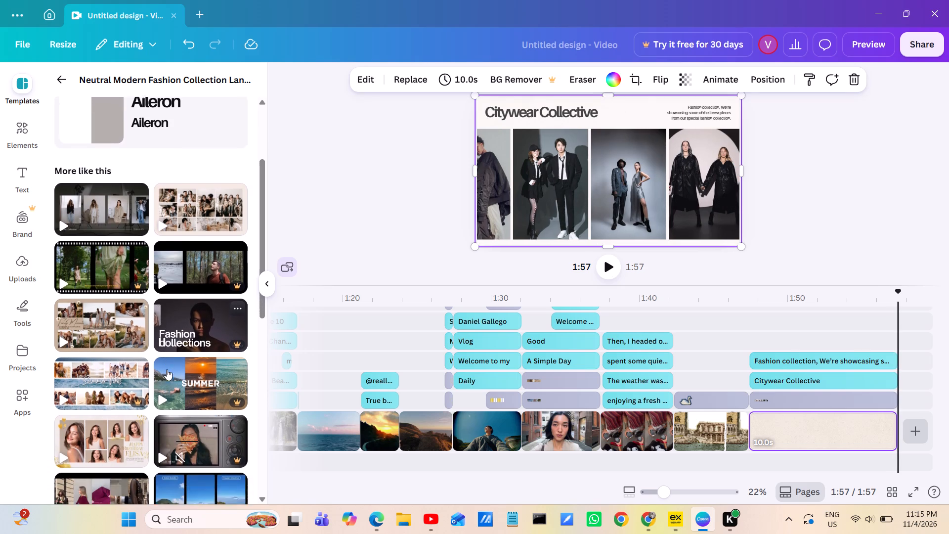
scroll(167, 369, "down", 3)
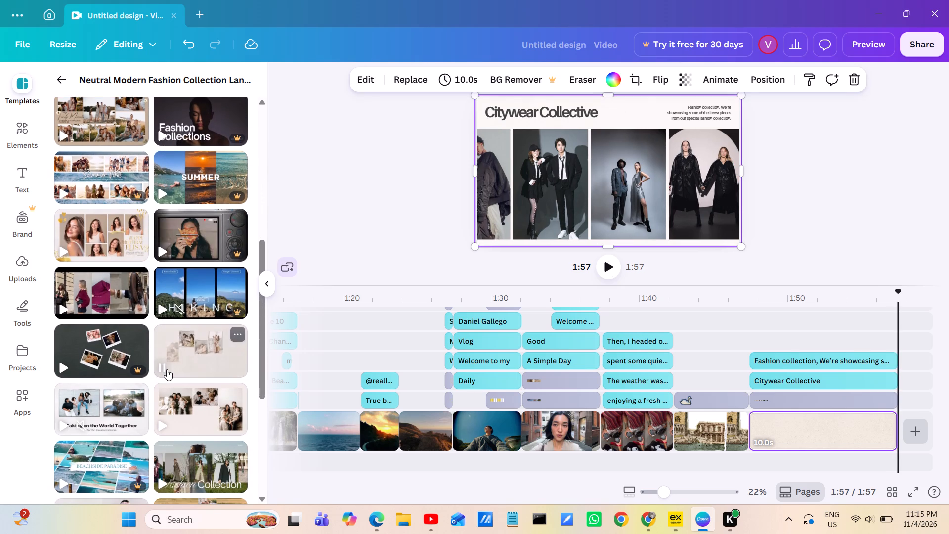
scroll(167, 369, "down", 1)
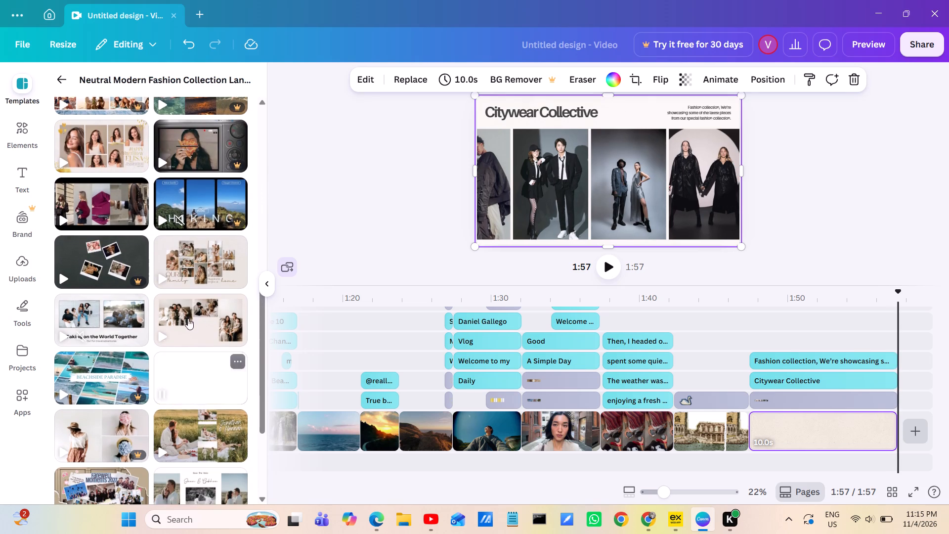
scroll(191, 307, "down", 1)
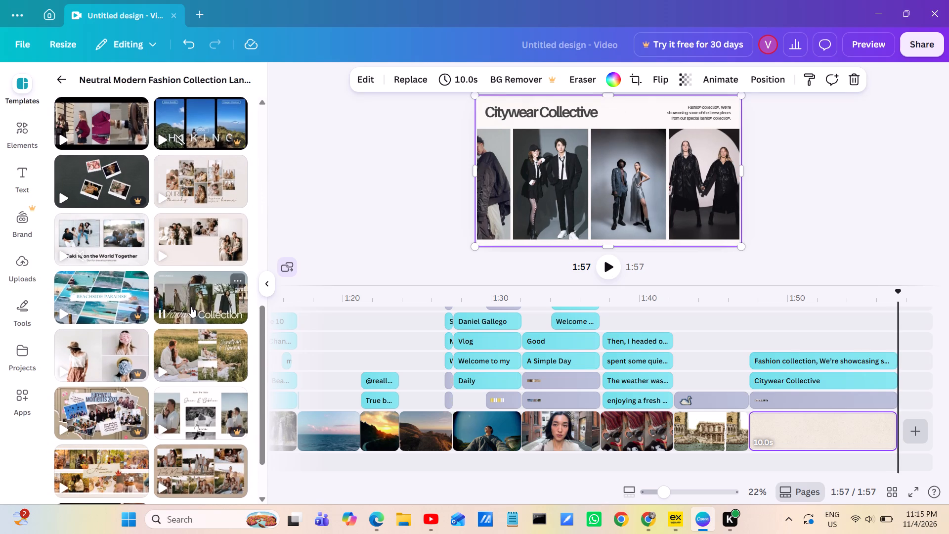
scroll(191, 307, "down", 1)
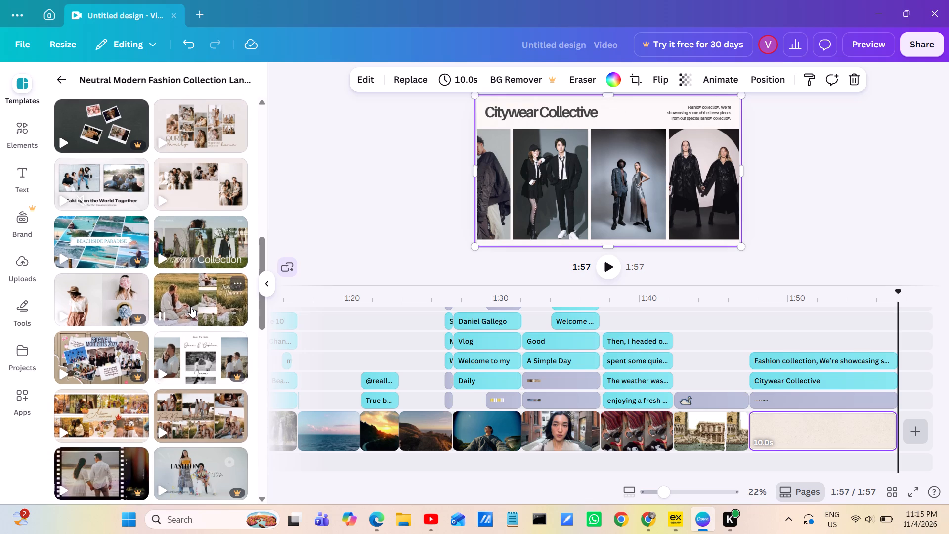
scroll(191, 307, "down", 3)
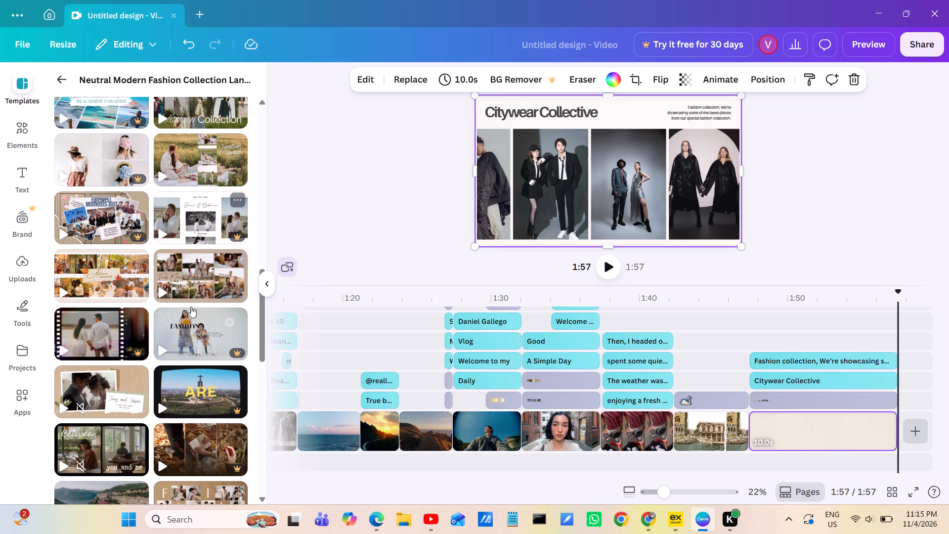
scroll(191, 307, "down", 1)
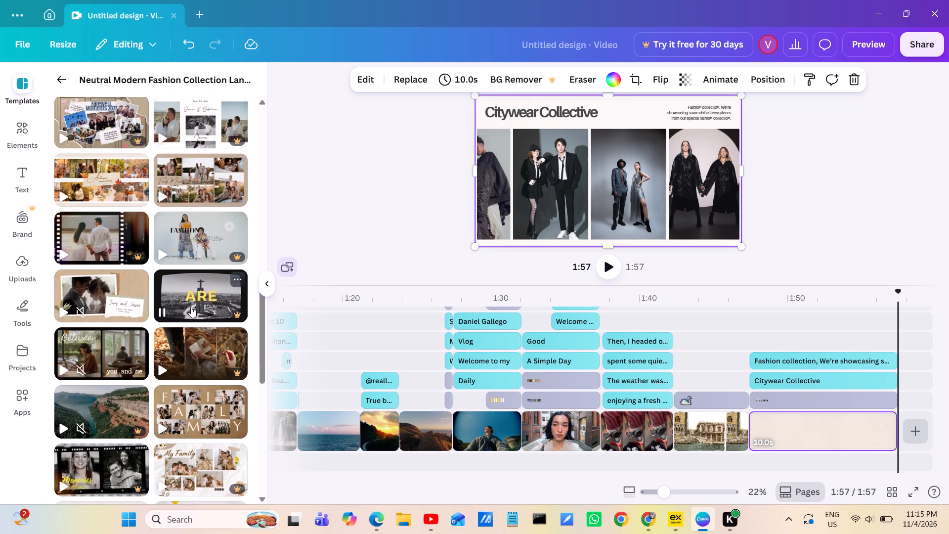
scroll(191, 307, "down", 3)
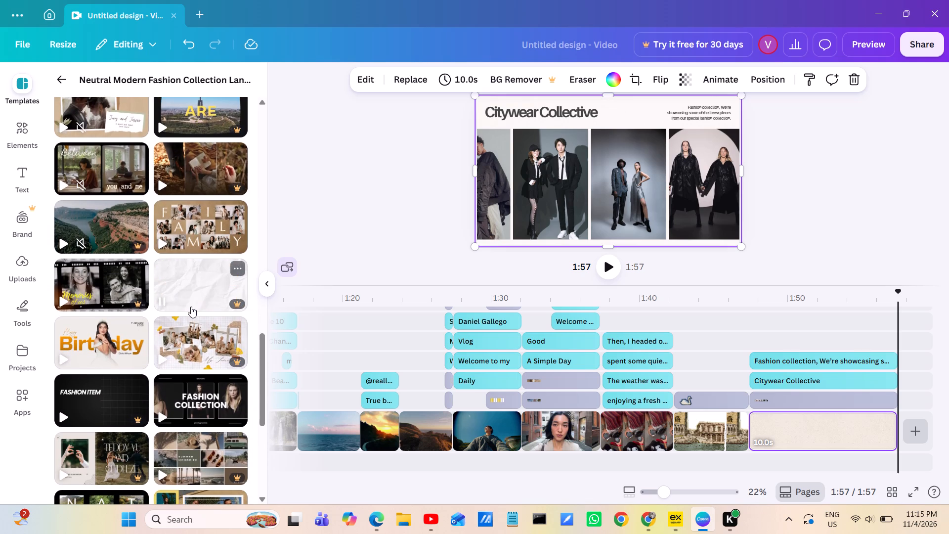
scroll(191, 307, "down", 1)
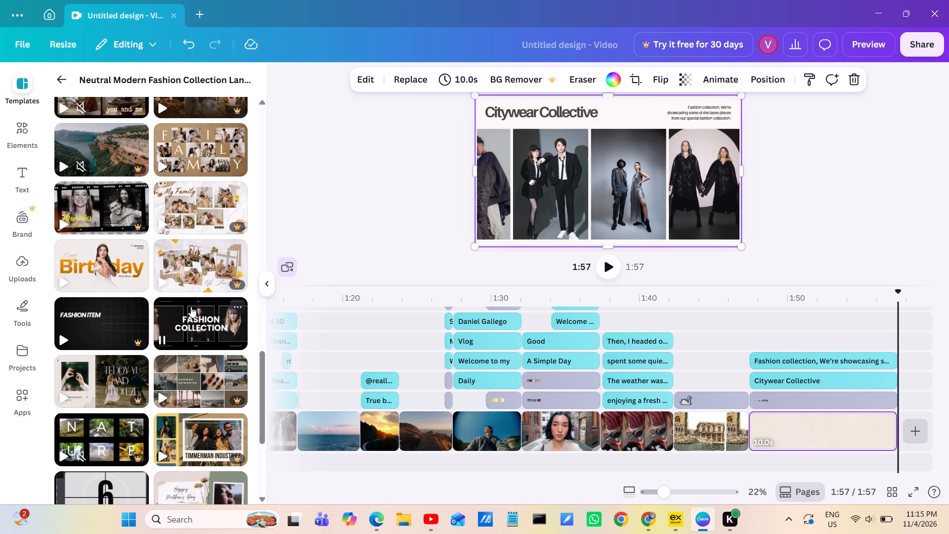
scroll(191, 307, "down", 2)
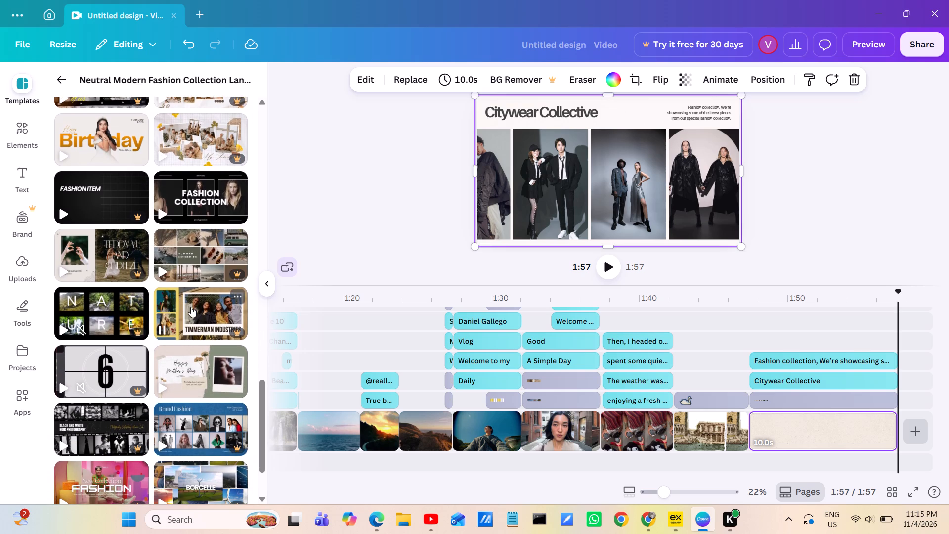
scroll(191, 307, "down", 2)
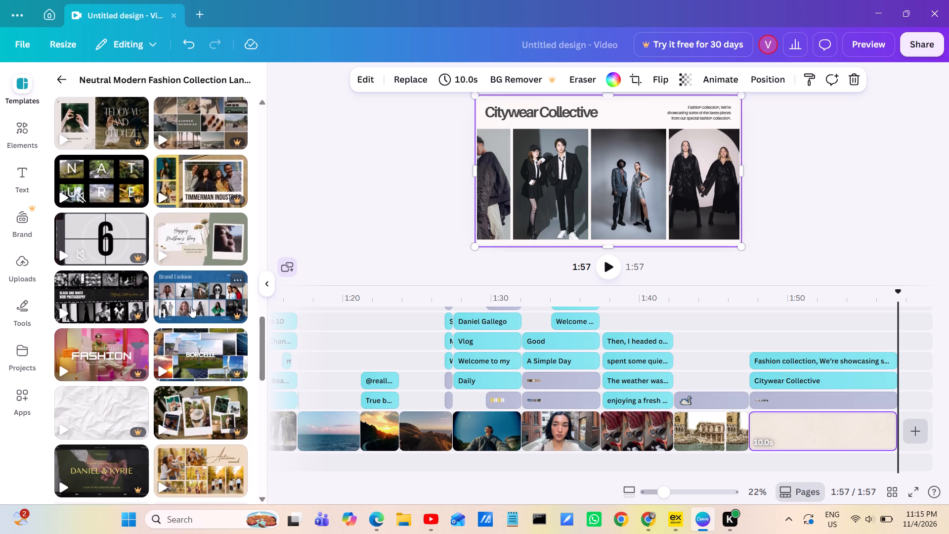
scroll(191, 307, "down", 1)
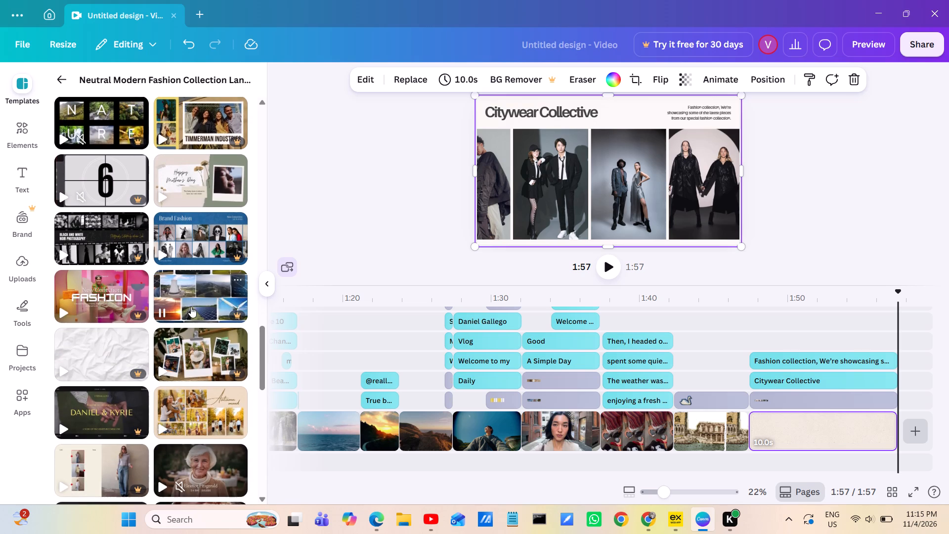
scroll(191, 307, "down", 2)
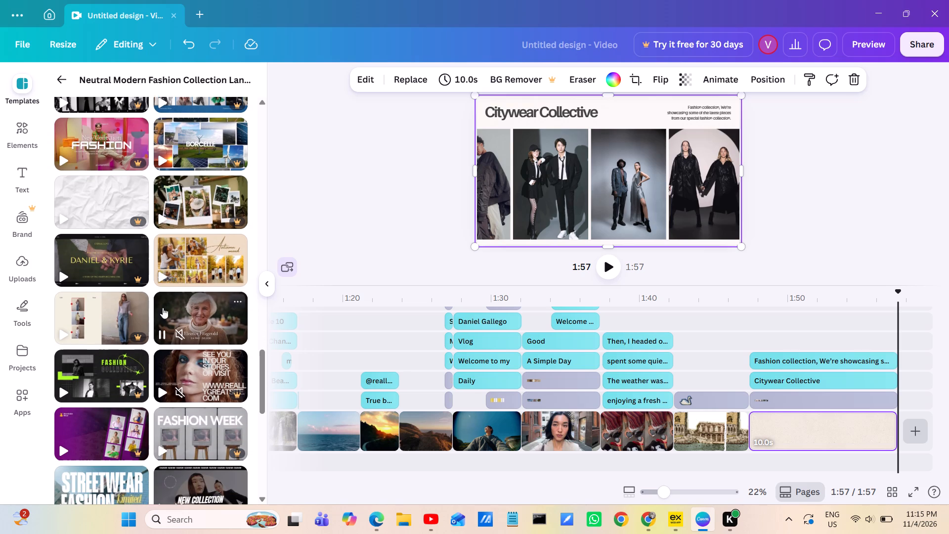
scroll(141, 310, "down", 3)
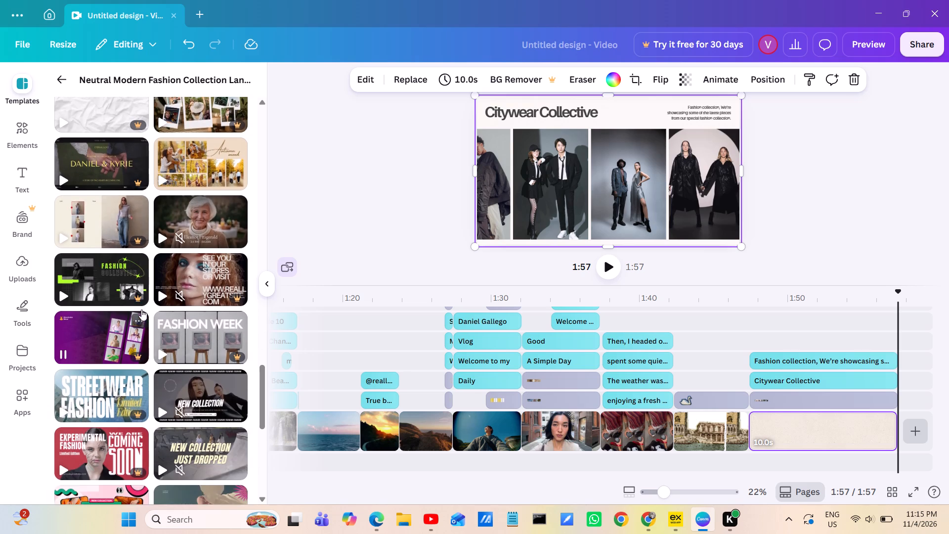
scroll(141, 310, "down", 3)
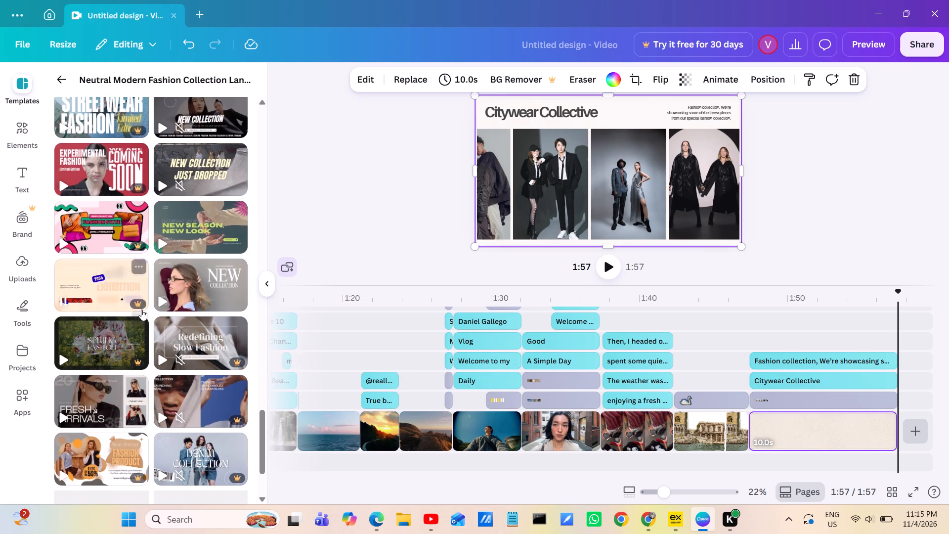
scroll(141, 310, "down", 3)
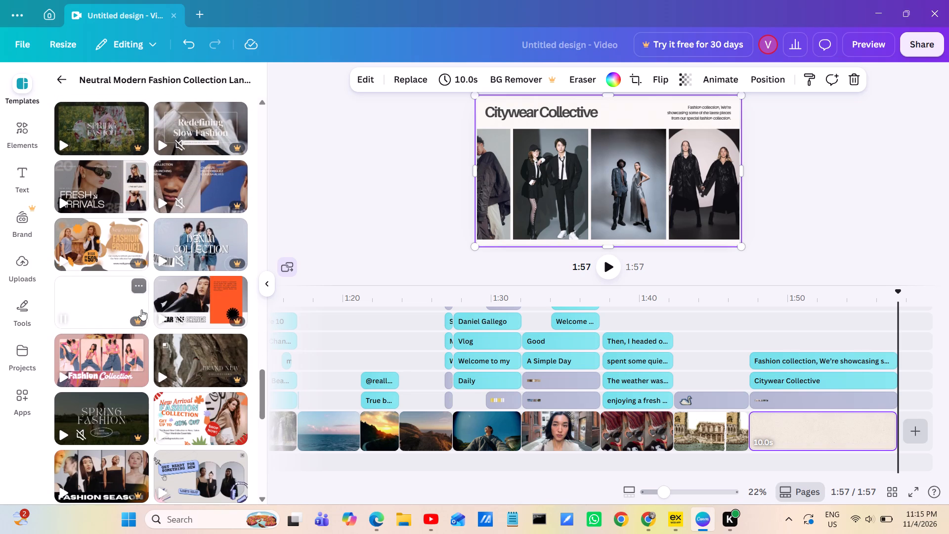
scroll(141, 310, "down", 3)
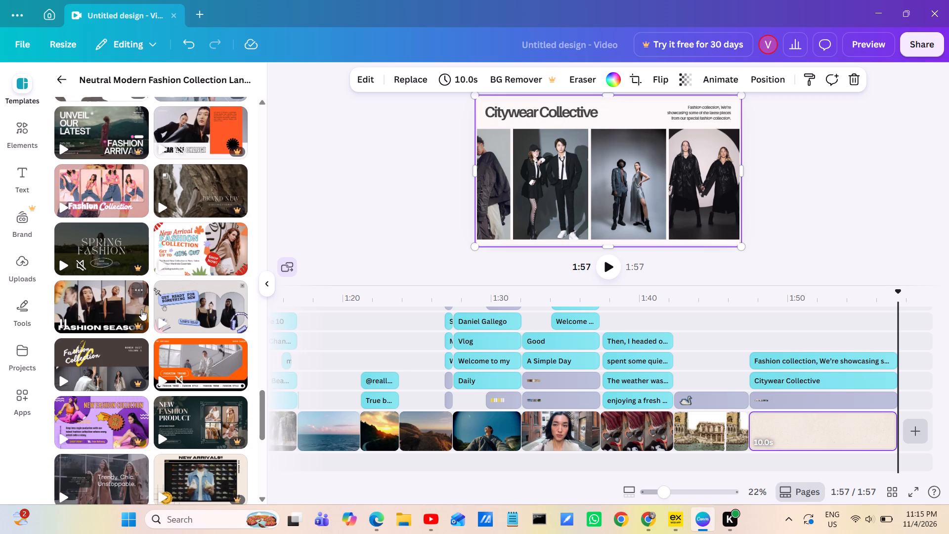
scroll(141, 310, "down", 1)
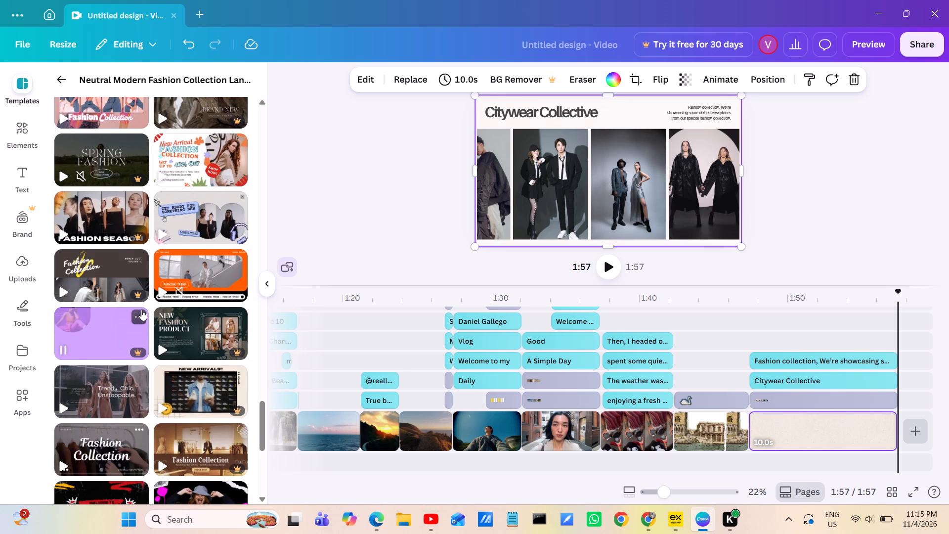
scroll(141, 310, "down", 4)
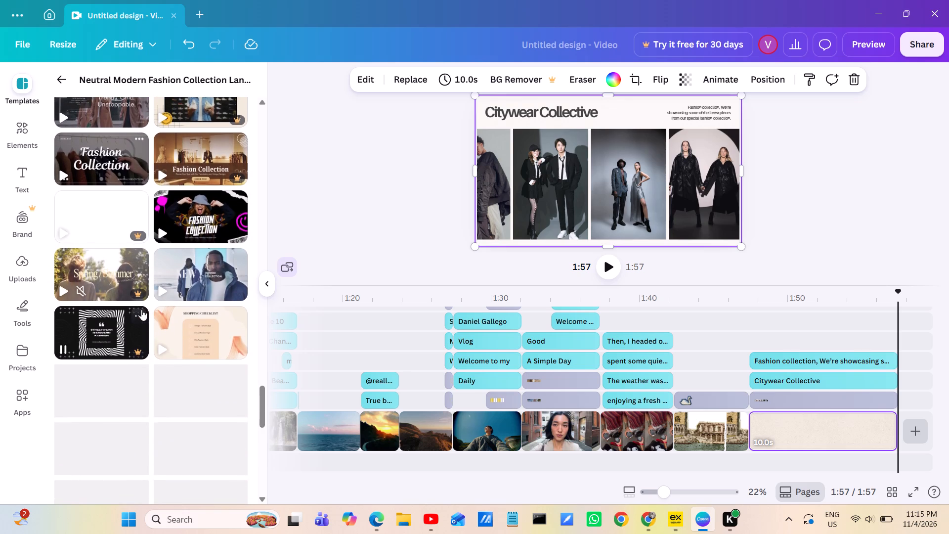
scroll(141, 310, "down", 4)
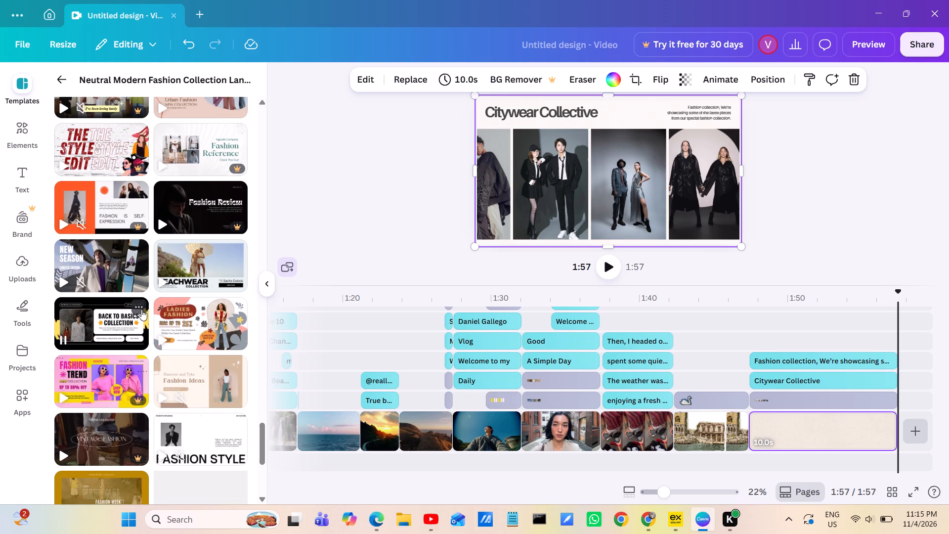
scroll(141, 310, "down", 2)
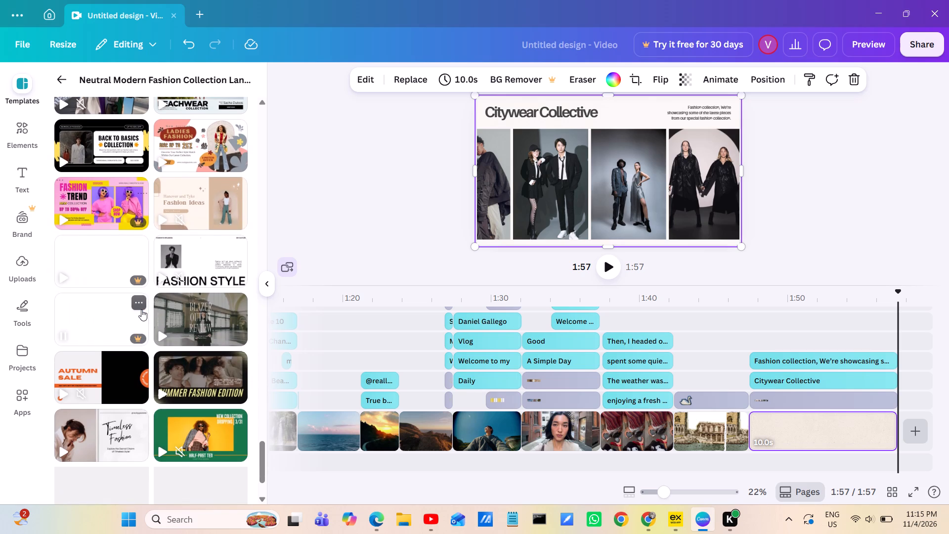
scroll(141, 310, "down", 2)
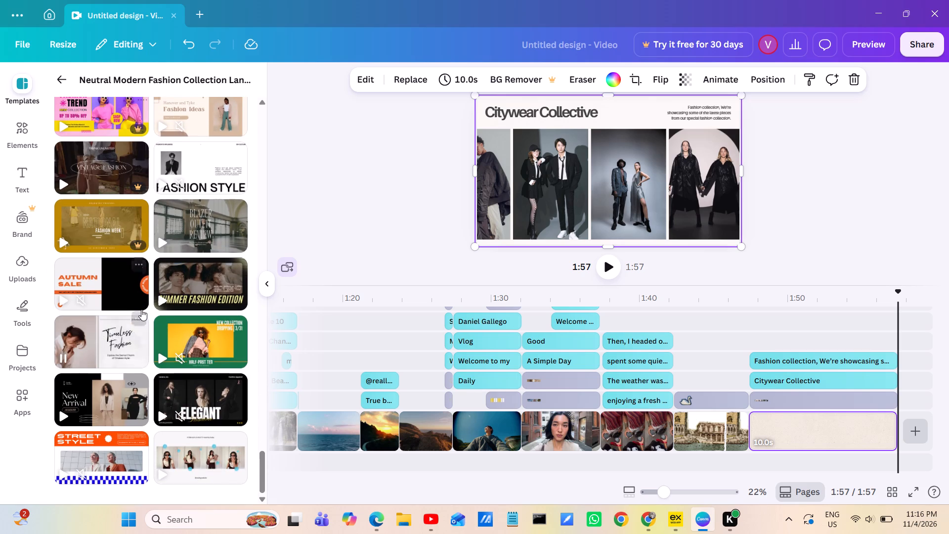
scroll(141, 310, "down", 3)
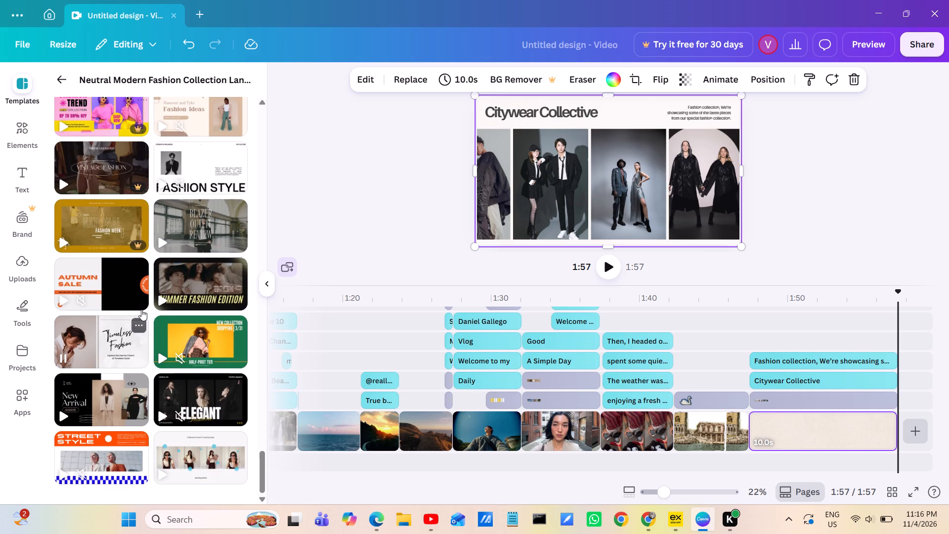
scroll(141, 310, "down", 1)
scroll(141, 310, "left", 1)
scroll(141, 310, "up", 3)
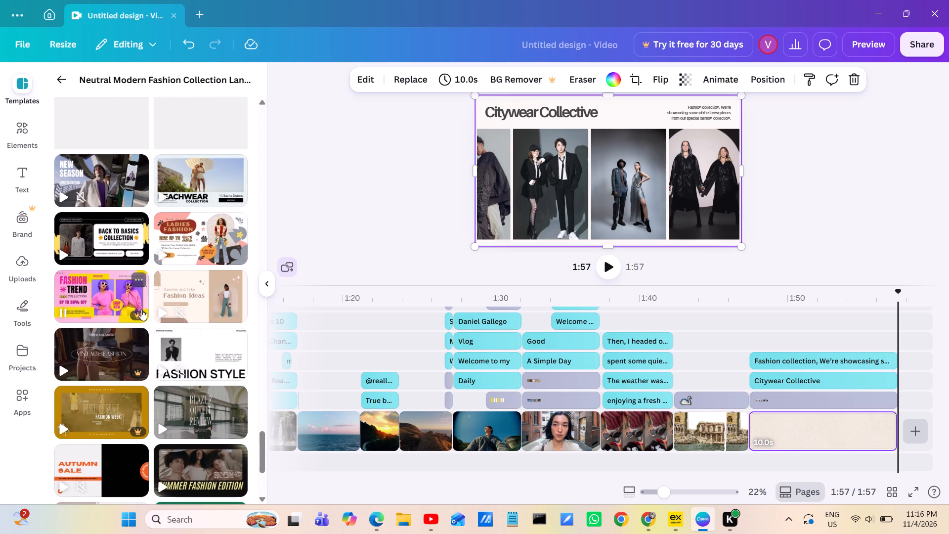
scroll(141, 310, "up", 1)
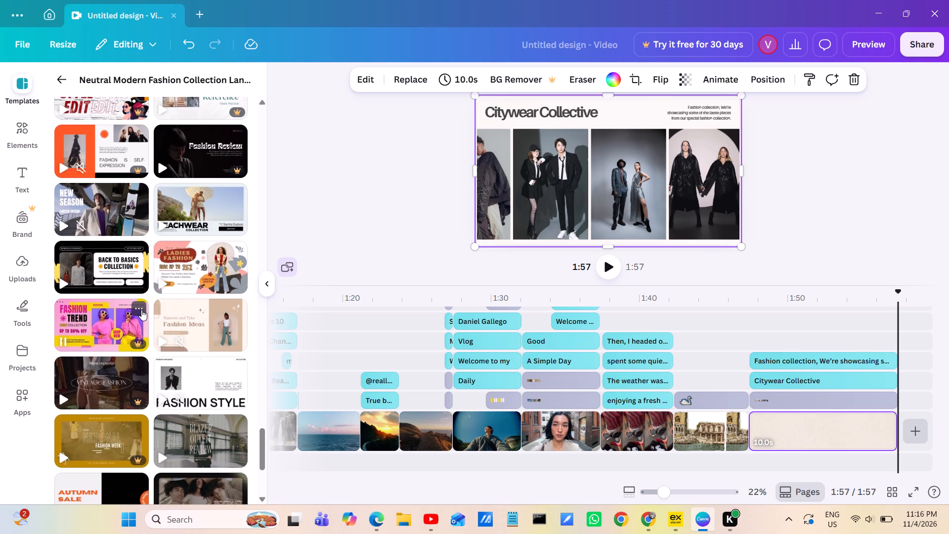